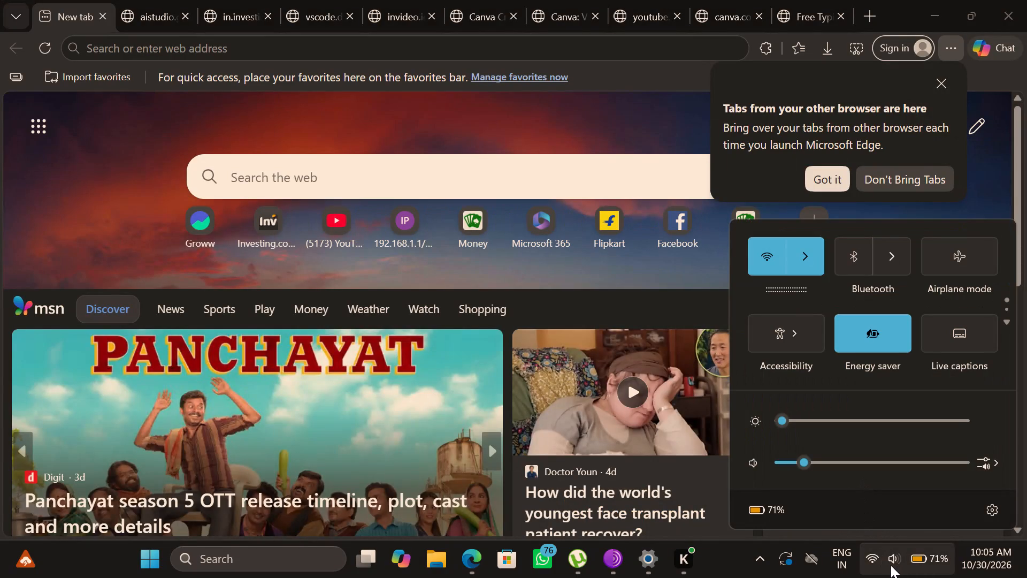
Connect the computer to the DIGISOL Wi-Fi network, keeping automatic connection enabled.
{"action": "left_click", "coordinate": [872, 560]}
{"action": "left_click", "coordinate": [872, 560]}
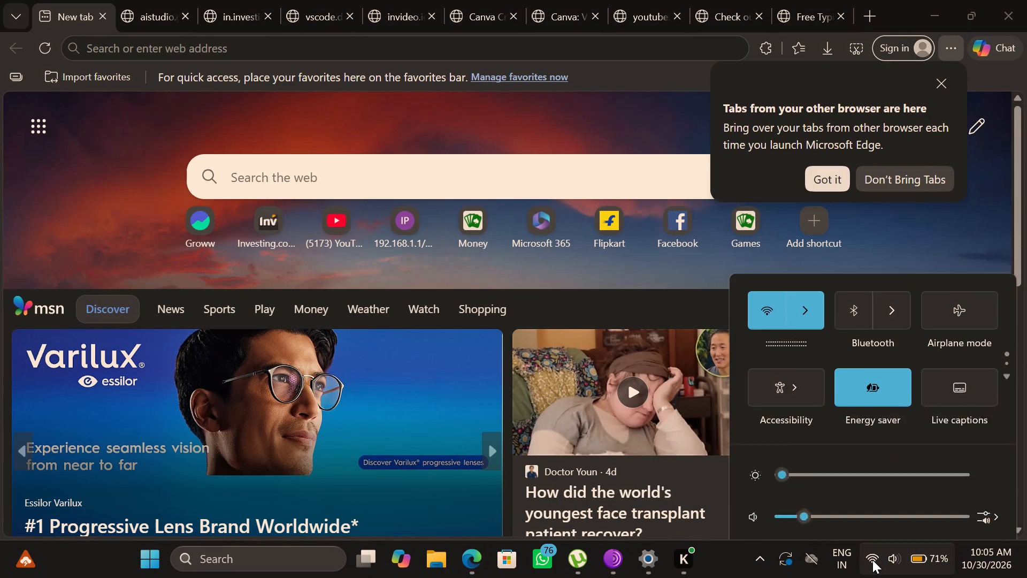
{"action": "left_click", "coordinate": [802, 265]}
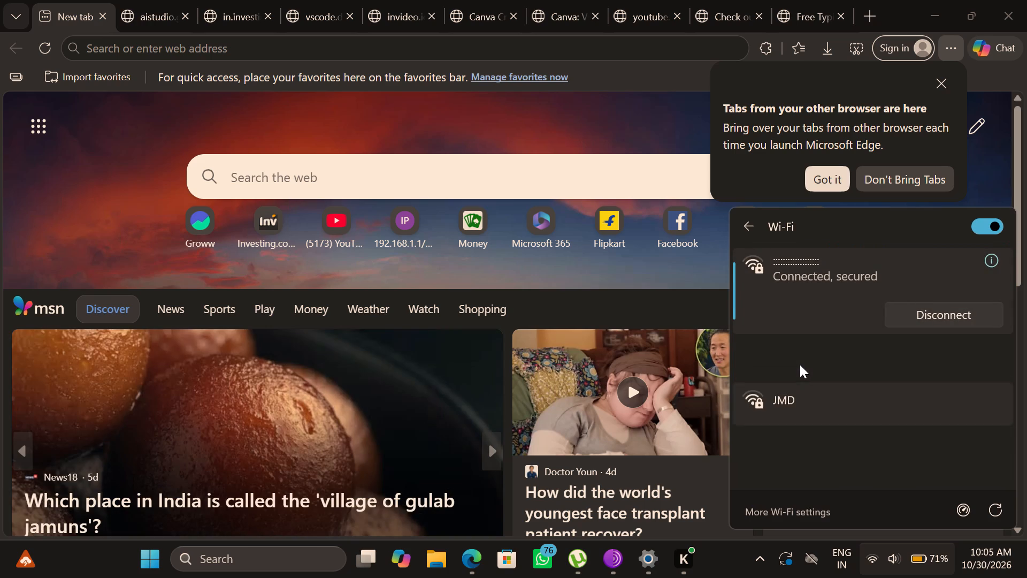
{"action": "left_click", "coordinate": [794, 349]}
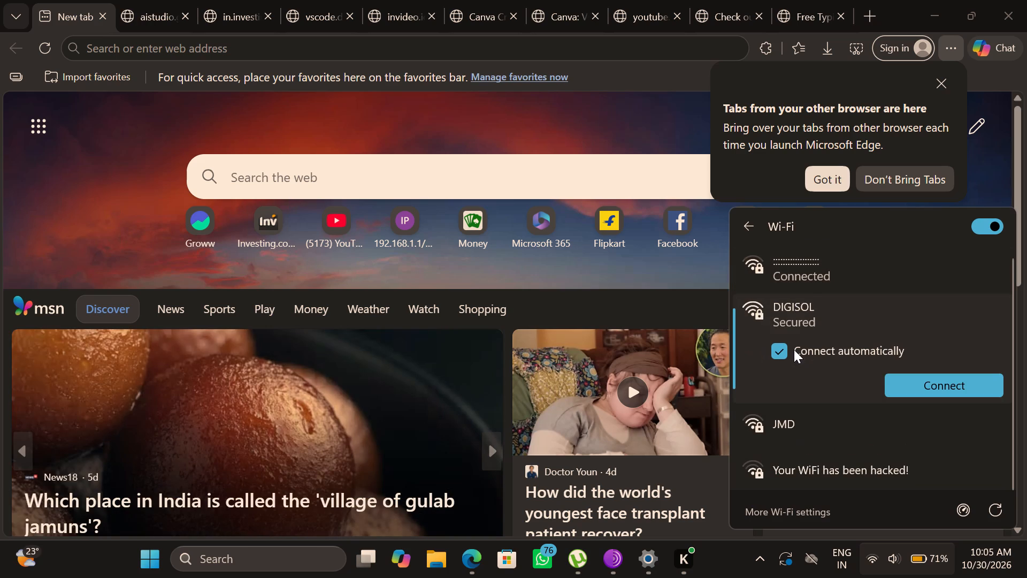
{"action": "left_click", "coordinate": [902, 377]}
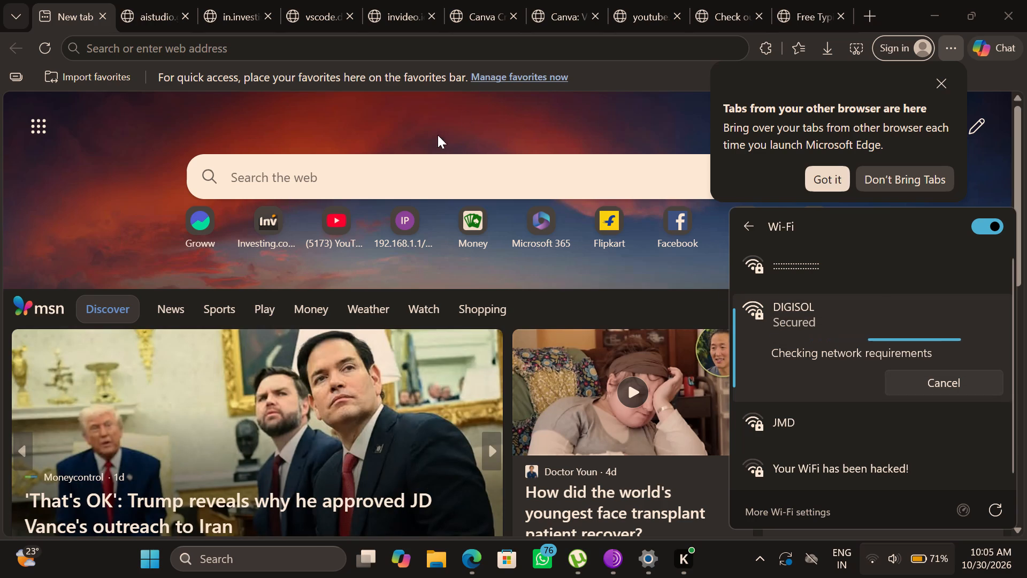
Search the web for 192.168.1.1 from the new tab page and try to reload the resulting page.
{"action": "left_click", "coordinate": [398, 168]}
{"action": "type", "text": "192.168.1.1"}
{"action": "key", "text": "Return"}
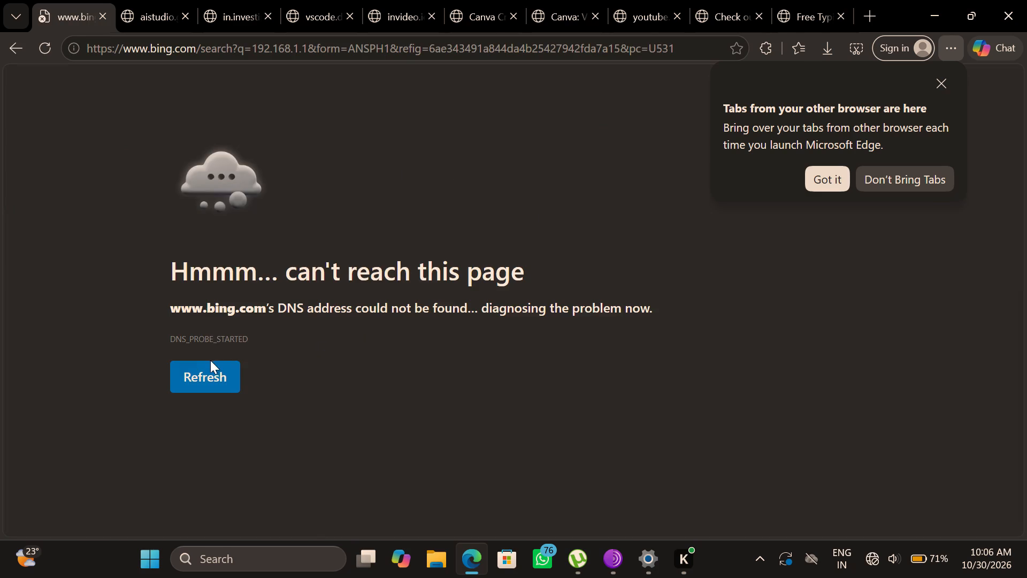
{"action": "left_click", "coordinate": [212, 367]}
Decline bringing over tabs from the other browser at each launch.
{"action": "left_click", "coordinate": [894, 184]}
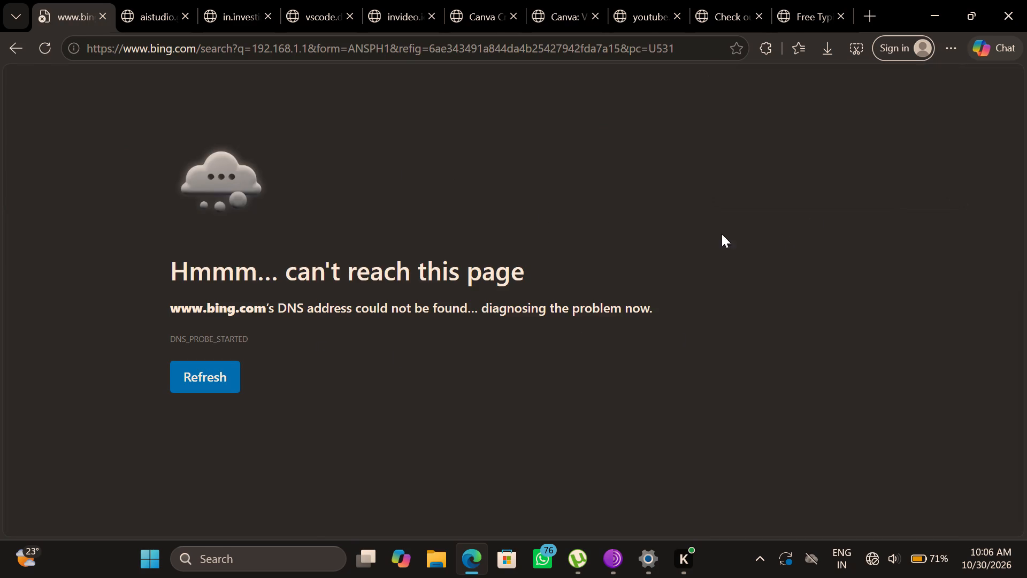
Open the list of available Wi-Fi networks again from the system's quick settings.
{"action": "left_click", "coordinate": [871, 563]}
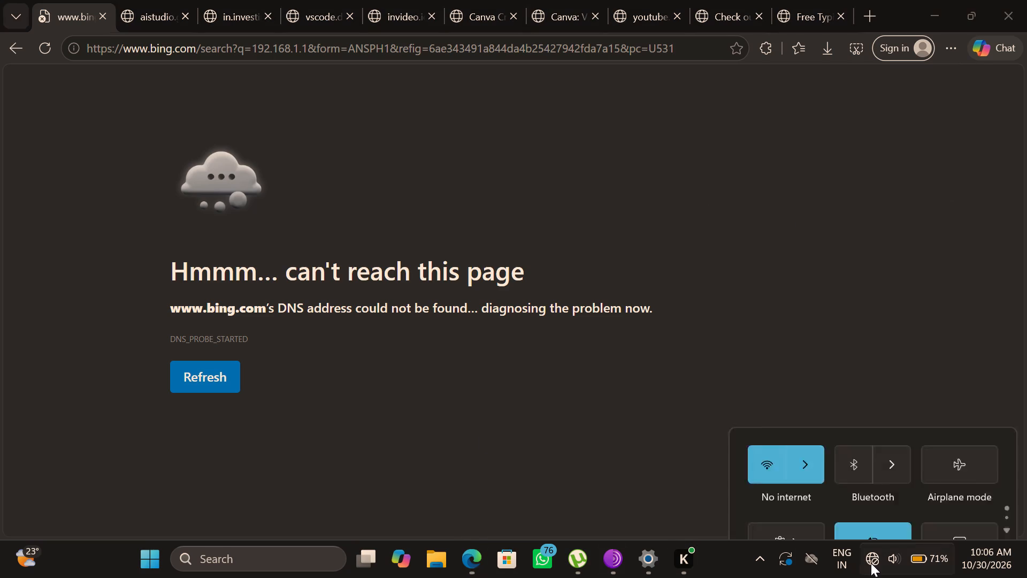
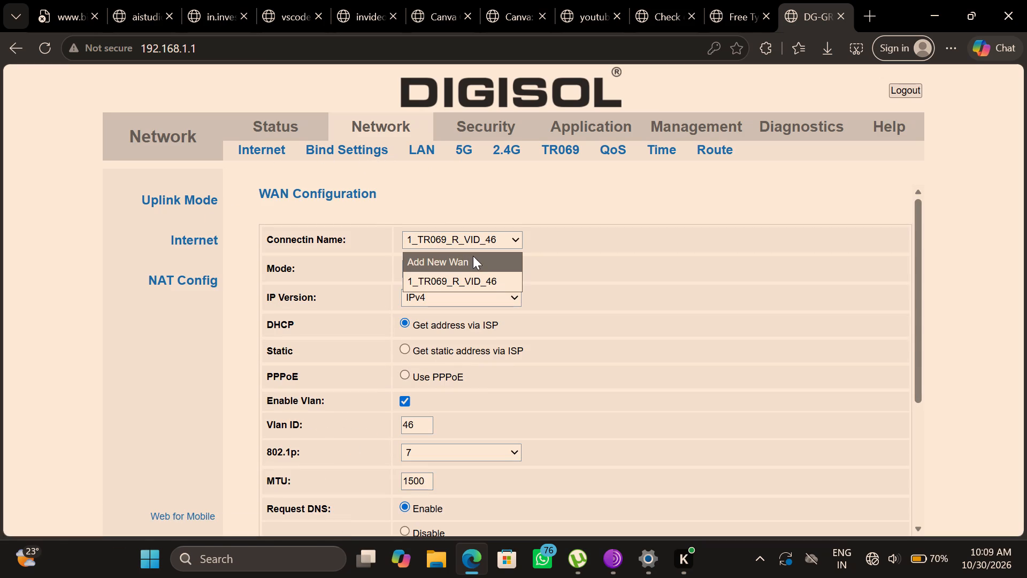
Start a new WAN connection with Add New Wan and set its mode to Route.
{"action": "left_click", "coordinate": [472, 257]}
{"action": "left_click", "coordinate": [472, 272]}
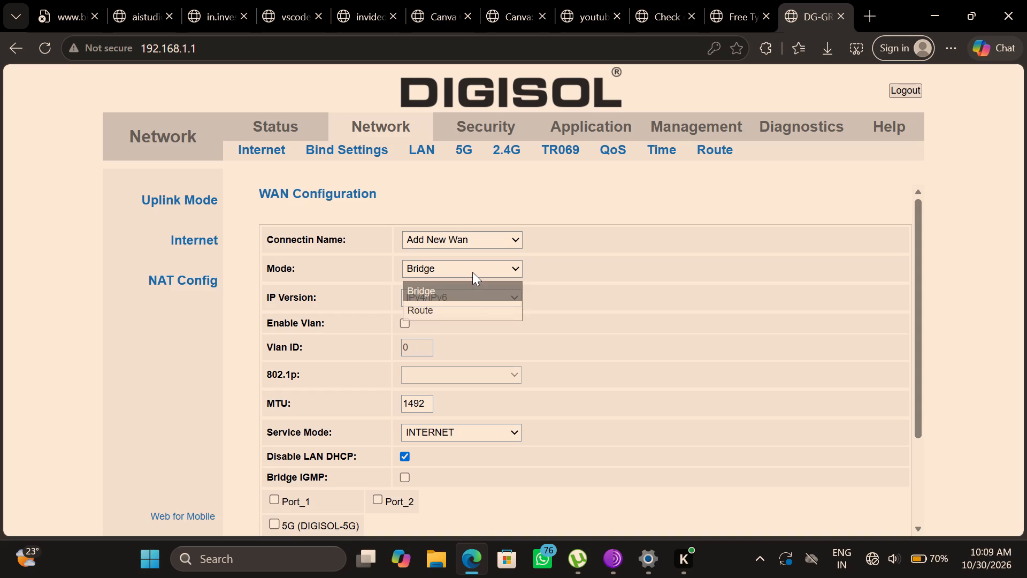
{"action": "left_click", "coordinate": [472, 308]}
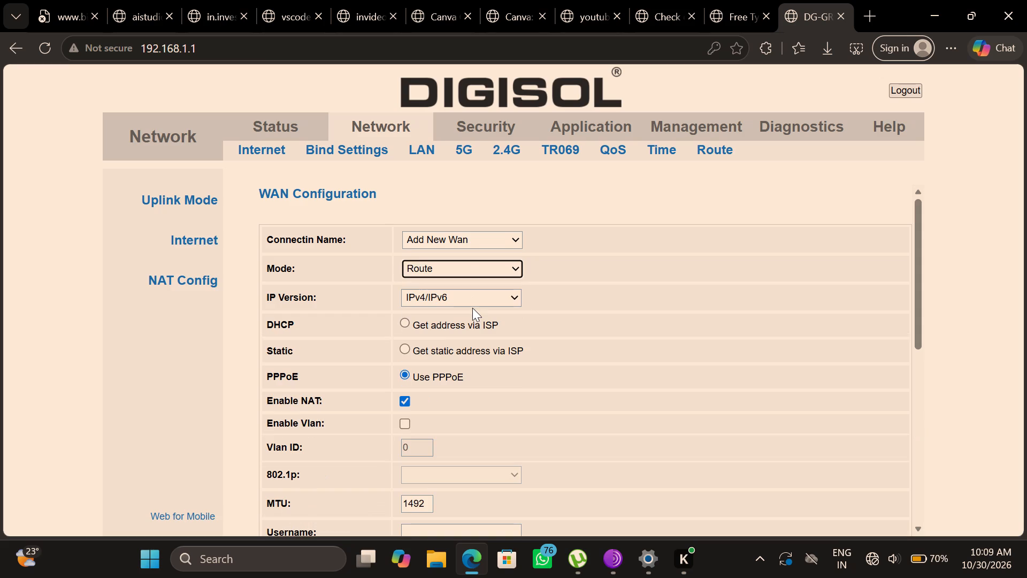
Begin filling in the PPPoE username for the new WAN connection.
{"action": "scroll", "coordinate": [515, 302], "scroll_direction": "down", "scroll_amount": 4}
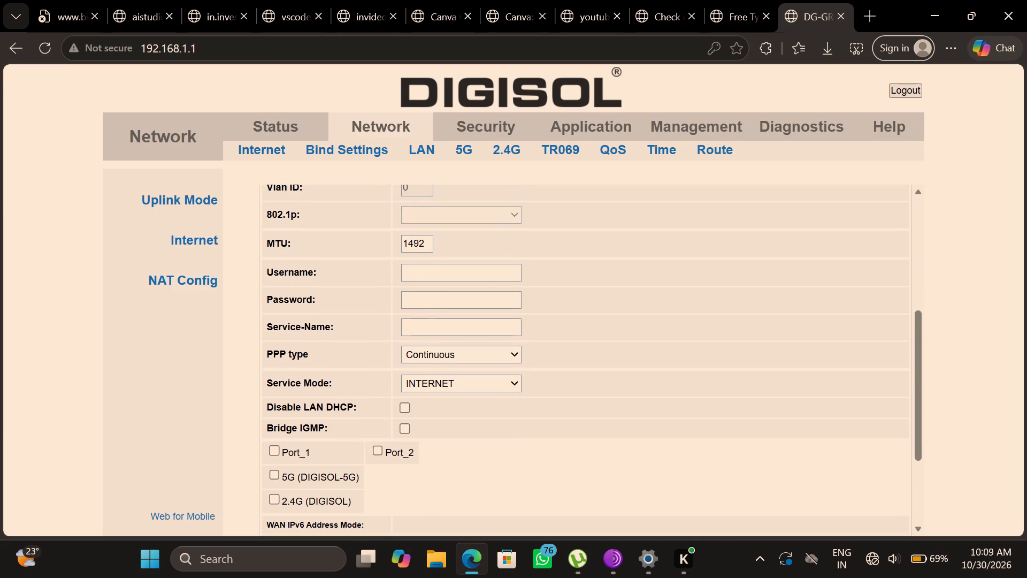
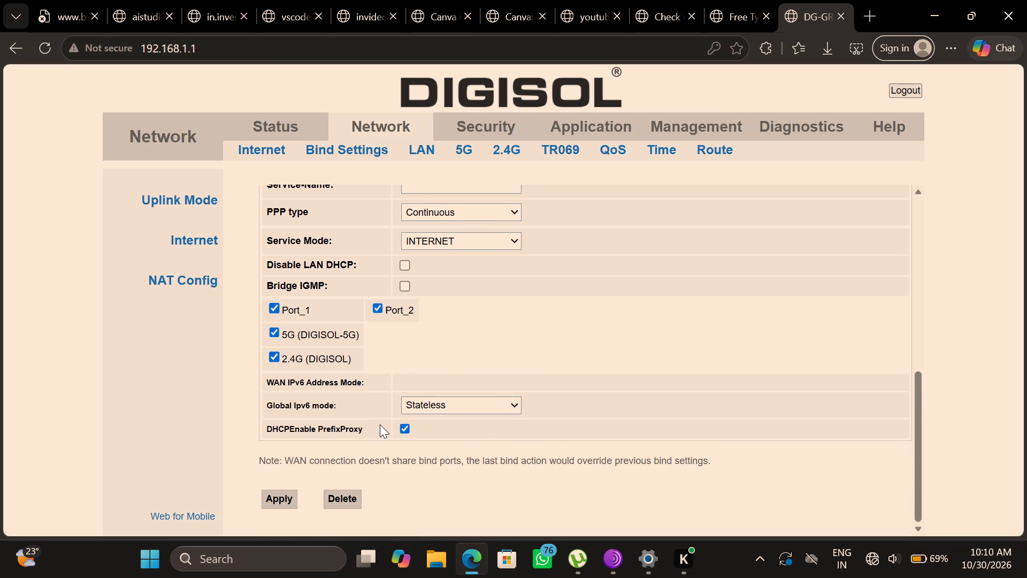
Apply the configuration of the new Route-mode PPPoE WAN connection with INTERNET service mode.
{"action": "left_click", "coordinate": [287, 500]}
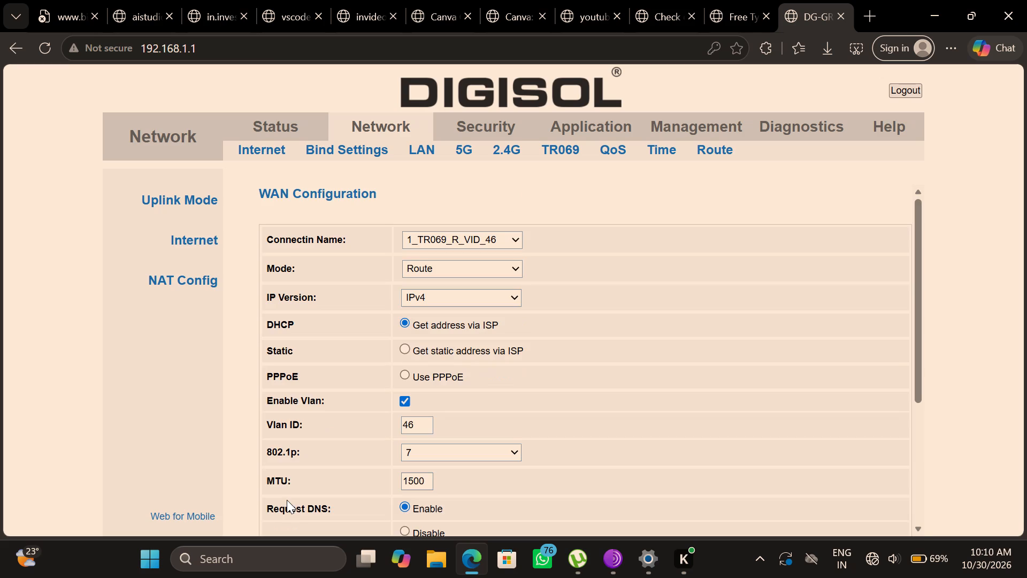
{"action": "scroll", "coordinate": [384, 447], "scroll_direction": "down", "scroll_amount": 3}
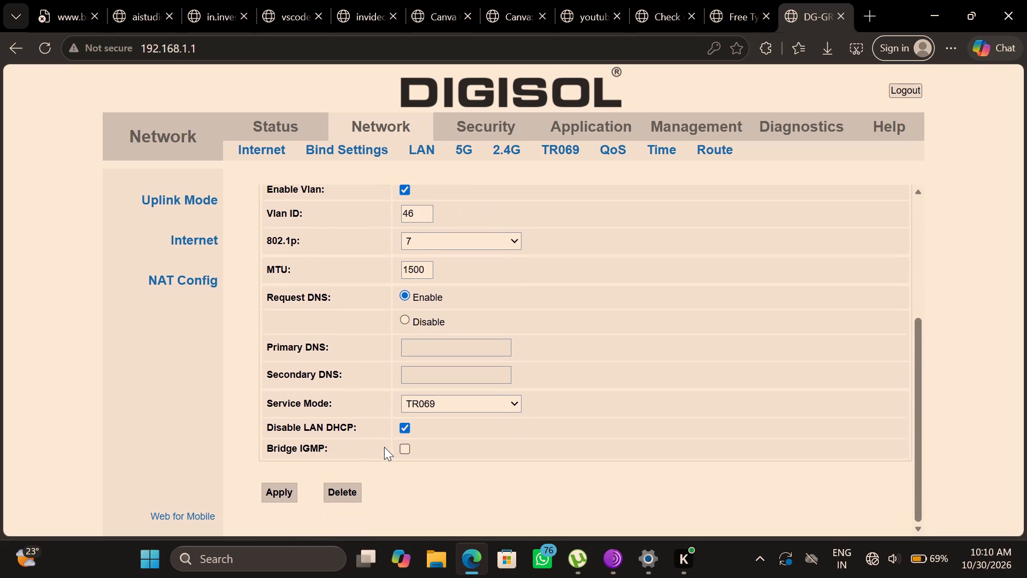
Delete the existing TR069 WAN connection that uses VLAN ID 46.
{"action": "left_click", "coordinate": [353, 496]}
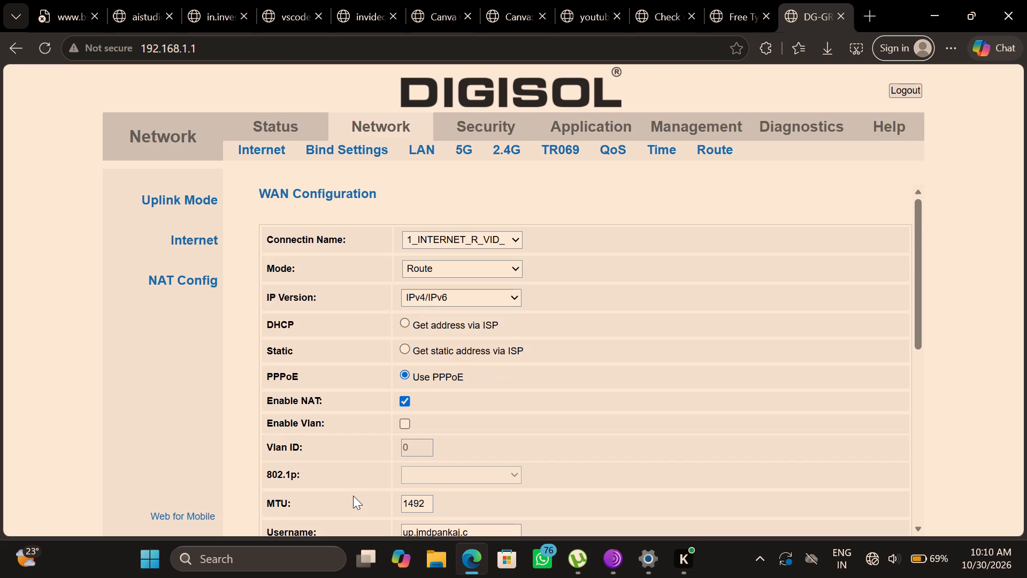
In the 5G WLAN basic settings, replace DIGISOL in the SSID with "JMD Network ", keeping the -5G suffix.
{"action": "left_click", "coordinate": [465, 147]}
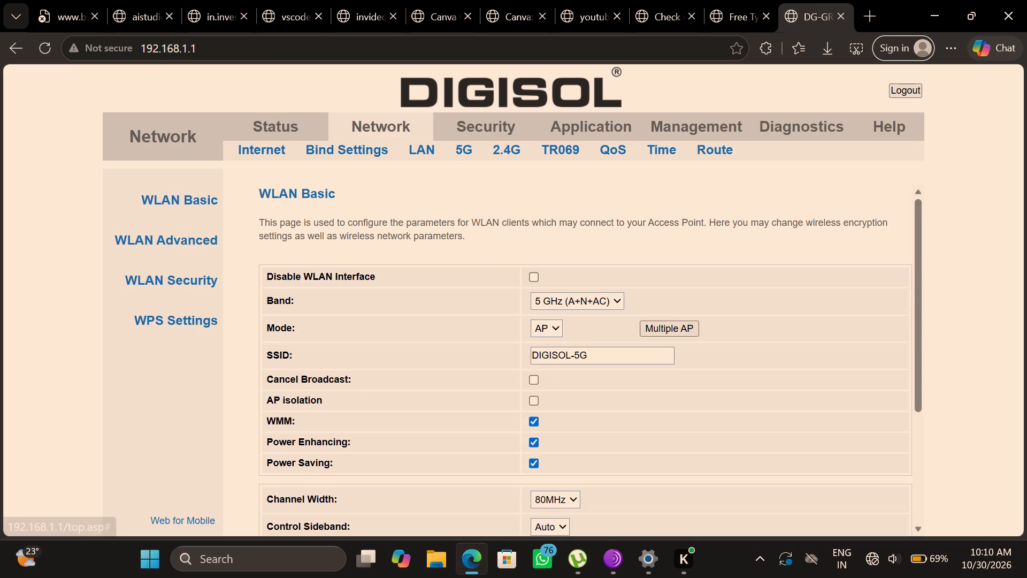
{"action": "scroll", "coordinate": [559, 367], "scroll_direction": "down", "scroll_amount": 1}
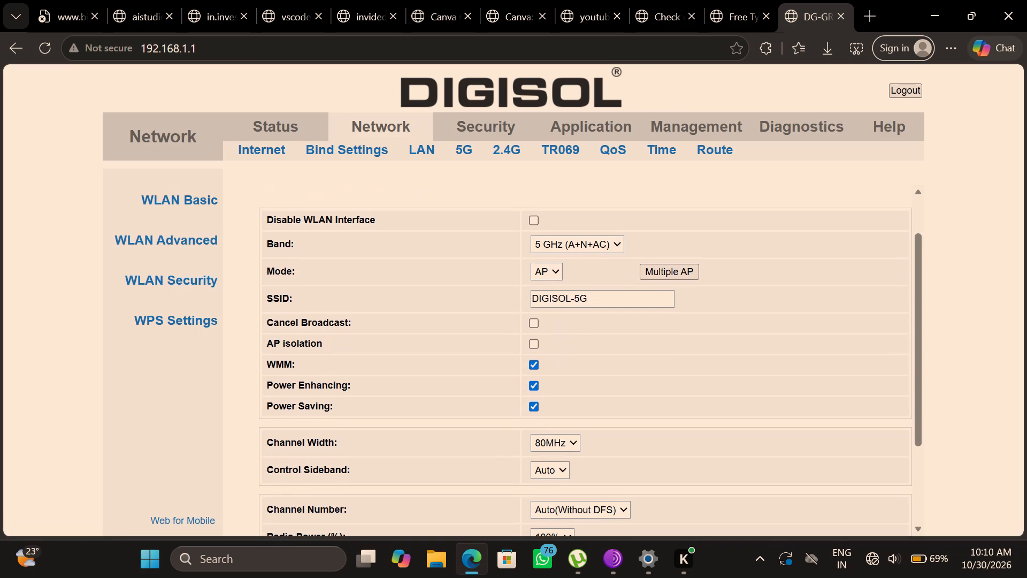
{"action": "left_click", "coordinate": [572, 298]}
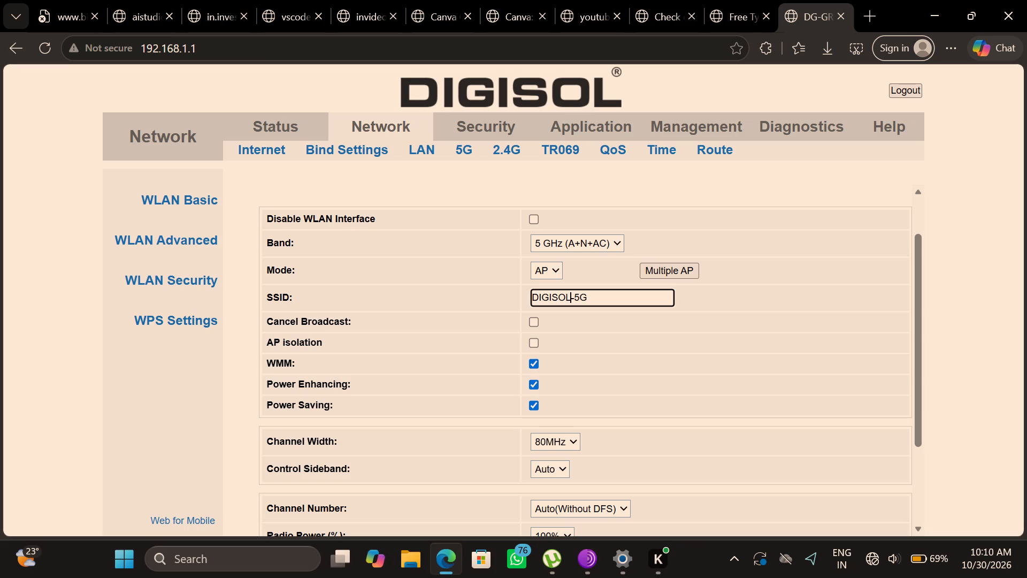
{"action": "key", "text": "BackSpace"}
{"action": "key", "text": "BackSpace"}
{"action": "key", "text": "BackSpace"}
{"action": "key", "text": "BackSpace"}
{"action": "key", "text": "BackSpace"}
{"action": "key", "text": "BackSpace"}
{"action": "key", "text": "BackSpace"}
{"action": "key", "text": "BackSpace"}
{"action": "key", "text": "BackSpace"}
{"action": "key", "text": "BackSpace"}
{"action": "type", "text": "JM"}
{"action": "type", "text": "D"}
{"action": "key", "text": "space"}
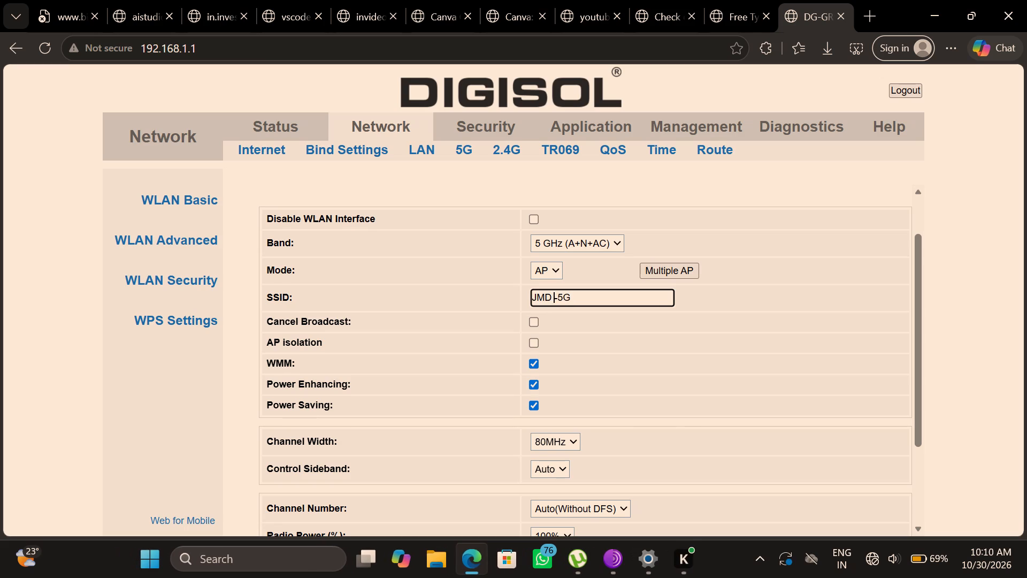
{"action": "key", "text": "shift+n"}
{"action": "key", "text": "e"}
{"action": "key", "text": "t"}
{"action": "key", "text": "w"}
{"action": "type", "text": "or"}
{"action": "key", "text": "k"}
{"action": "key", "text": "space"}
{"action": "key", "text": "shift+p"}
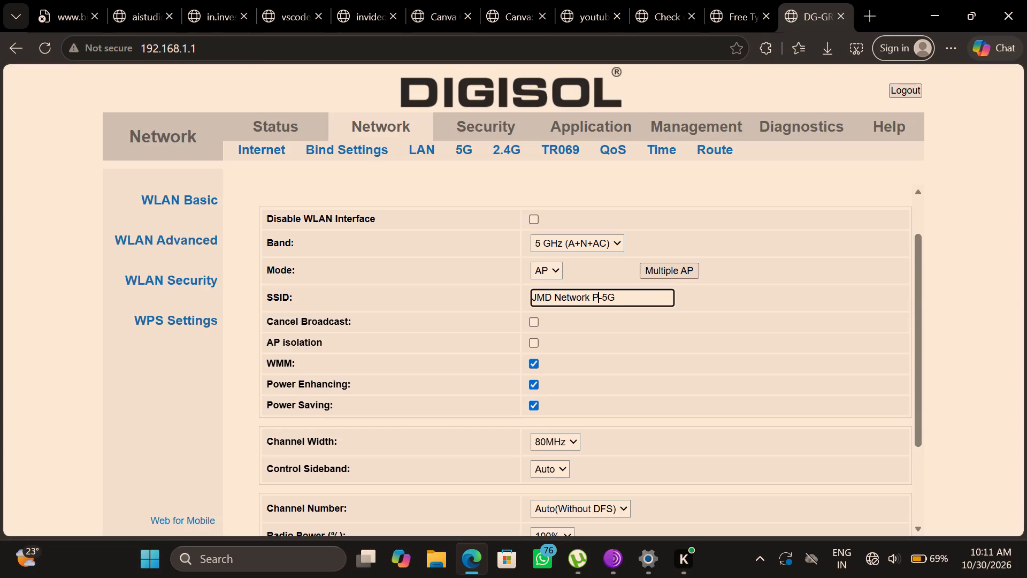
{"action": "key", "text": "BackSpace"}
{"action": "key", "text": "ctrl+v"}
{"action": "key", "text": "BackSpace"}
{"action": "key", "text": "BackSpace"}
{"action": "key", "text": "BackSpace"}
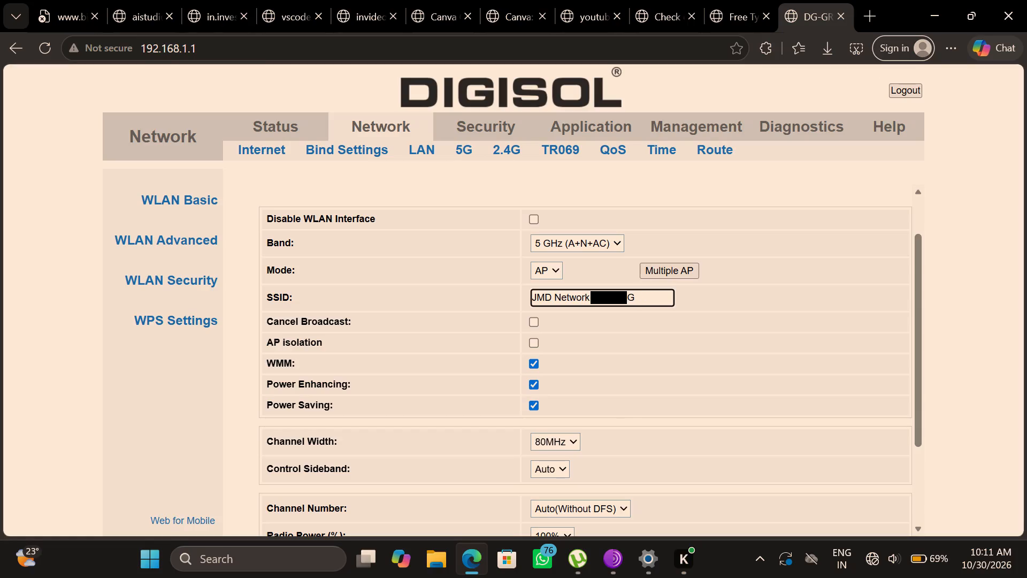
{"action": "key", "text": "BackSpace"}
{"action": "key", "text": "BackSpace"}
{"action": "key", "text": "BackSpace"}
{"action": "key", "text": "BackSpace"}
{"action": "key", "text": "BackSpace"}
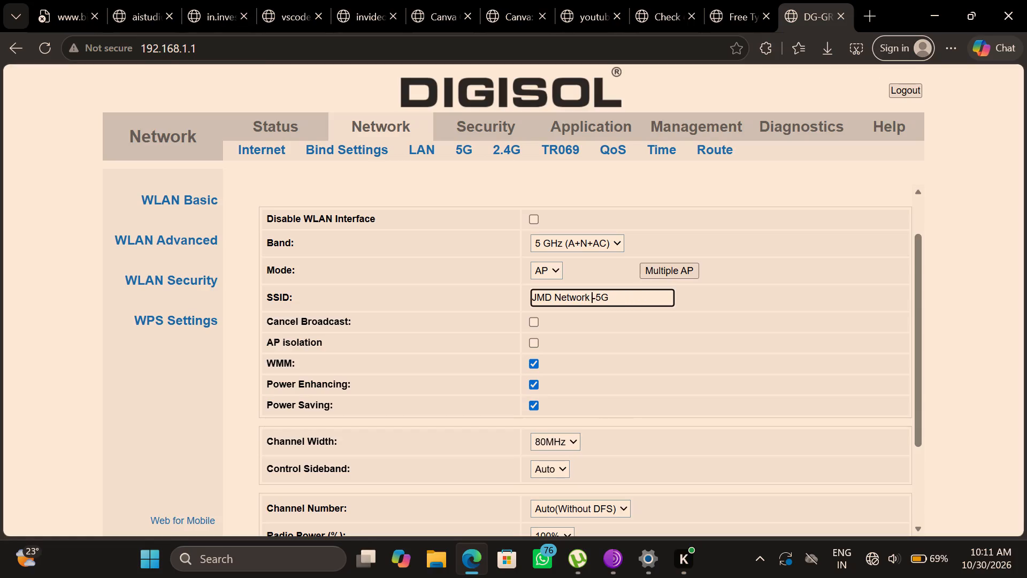
Complete the 5G SSID as "JMD Network Pankaj-5G" and apply the WLAN changes.
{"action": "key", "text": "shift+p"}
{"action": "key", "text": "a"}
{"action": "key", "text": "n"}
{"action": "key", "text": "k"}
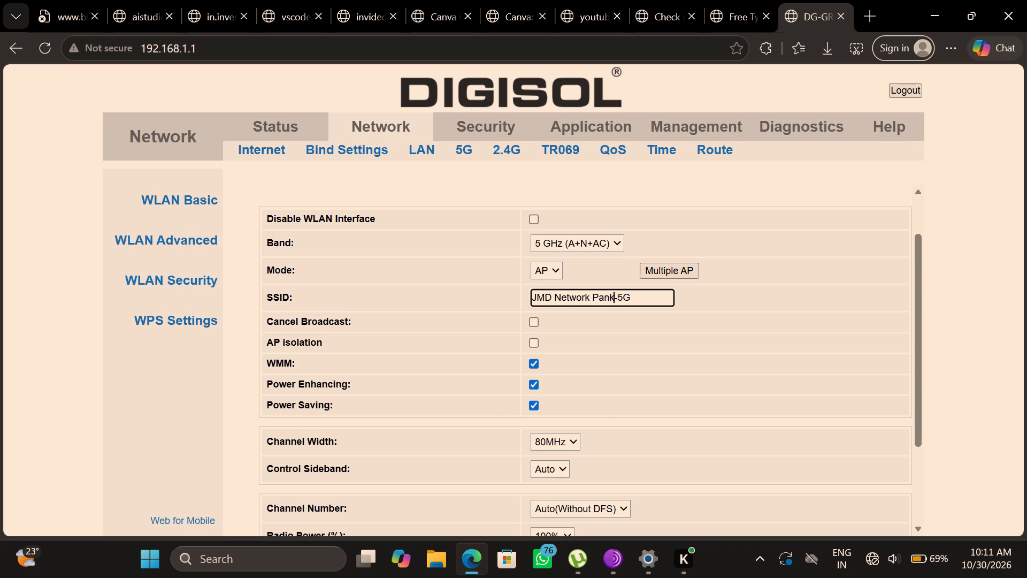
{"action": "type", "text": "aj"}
{"action": "scroll", "coordinate": [576, 355], "scroll_direction": "down", "scroll_amount": 3}
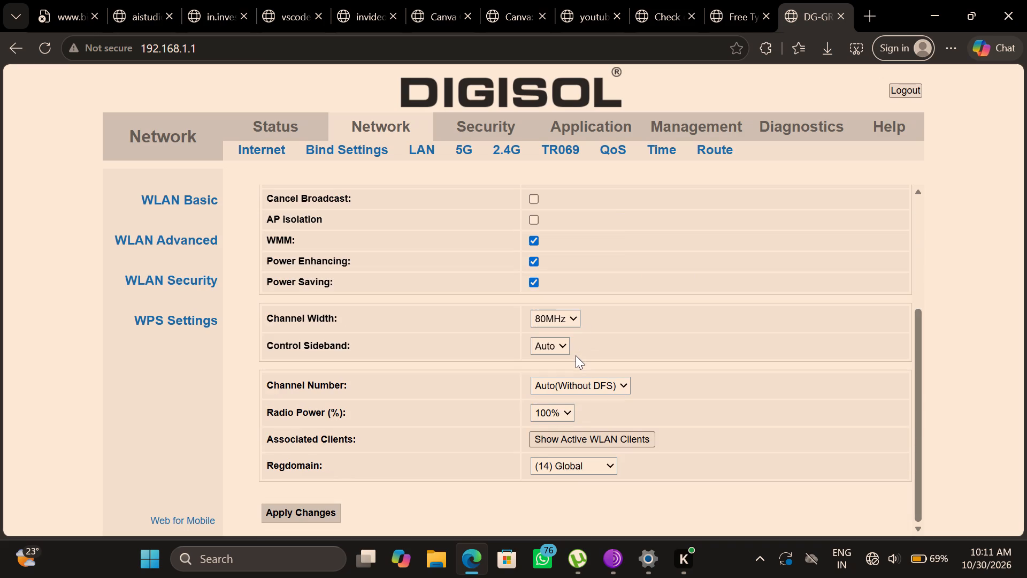
{"action": "scroll", "coordinate": [576, 355], "scroll_direction": "down", "scroll_amount": 1}
{"action": "scroll", "coordinate": [421, 460], "scroll_direction": "down", "scroll_amount": 1}
{"action": "left_click", "coordinate": [306, 509]}
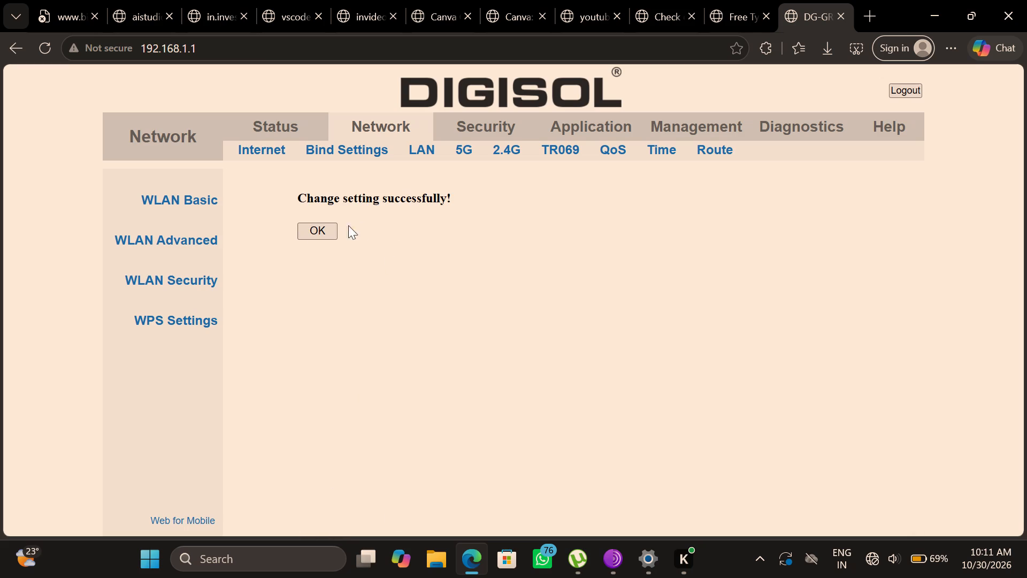
{"action": "left_click", "coordinate": [304, 231]}
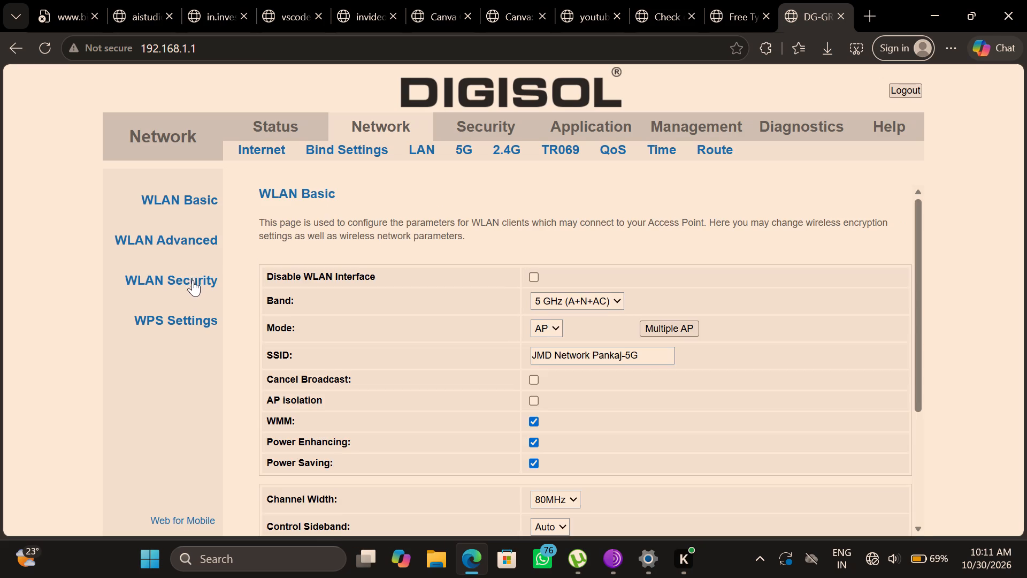
Open the WLAN security settings of the 5G network and reveal its pre-shared key.
{"action": "left_click", "coordinate": [193, 281]}
{"action": "scroll", "coordinate": [517, 318], "scroll_direction": "down", "scroll_amount": 1}
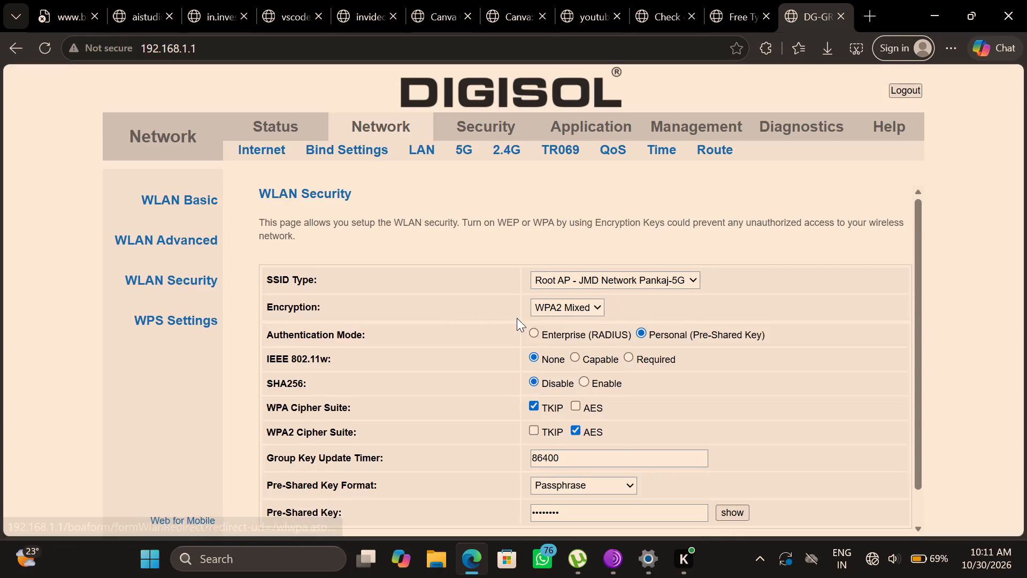
{"action": "scroll", "coordinate": [517, 318], "scroll_direction": "down", "scroll_amount": 1}
{"action": "left_click", "coordinate": [735, 473]}
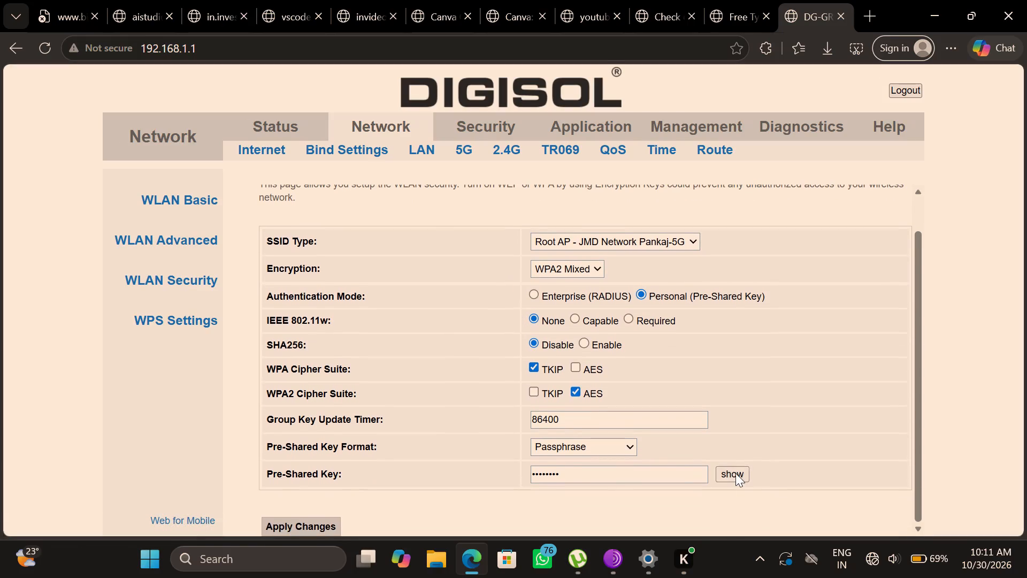
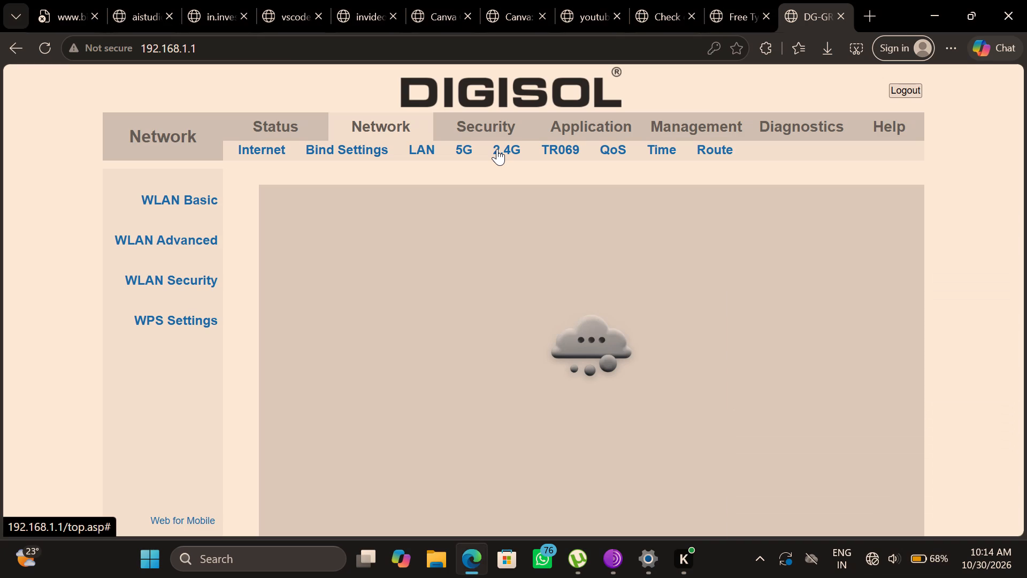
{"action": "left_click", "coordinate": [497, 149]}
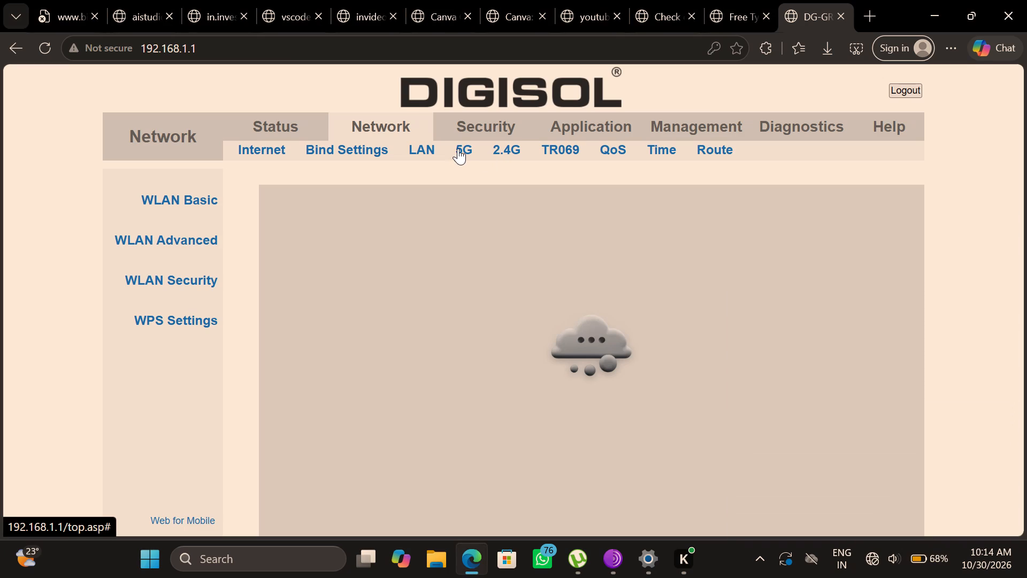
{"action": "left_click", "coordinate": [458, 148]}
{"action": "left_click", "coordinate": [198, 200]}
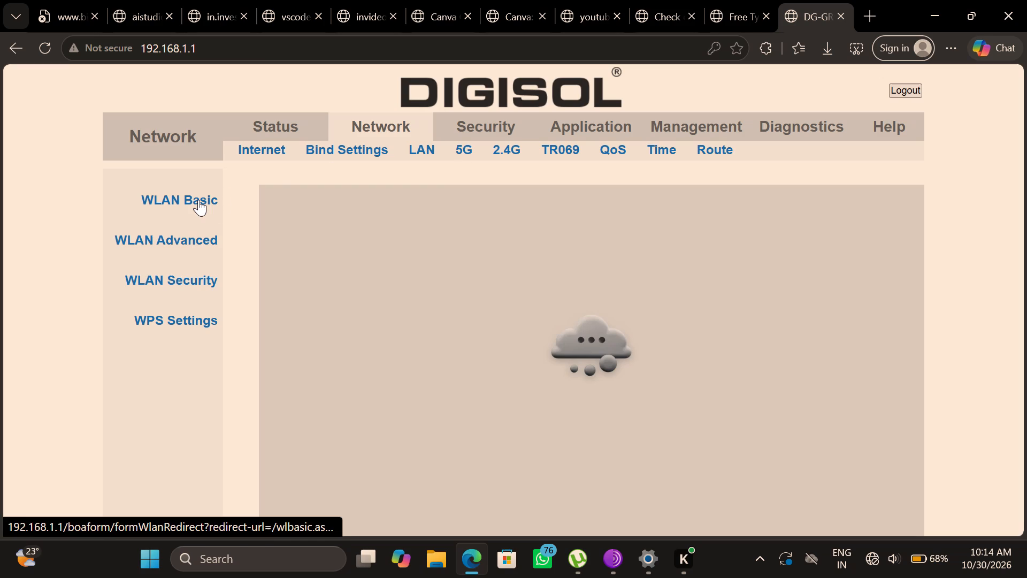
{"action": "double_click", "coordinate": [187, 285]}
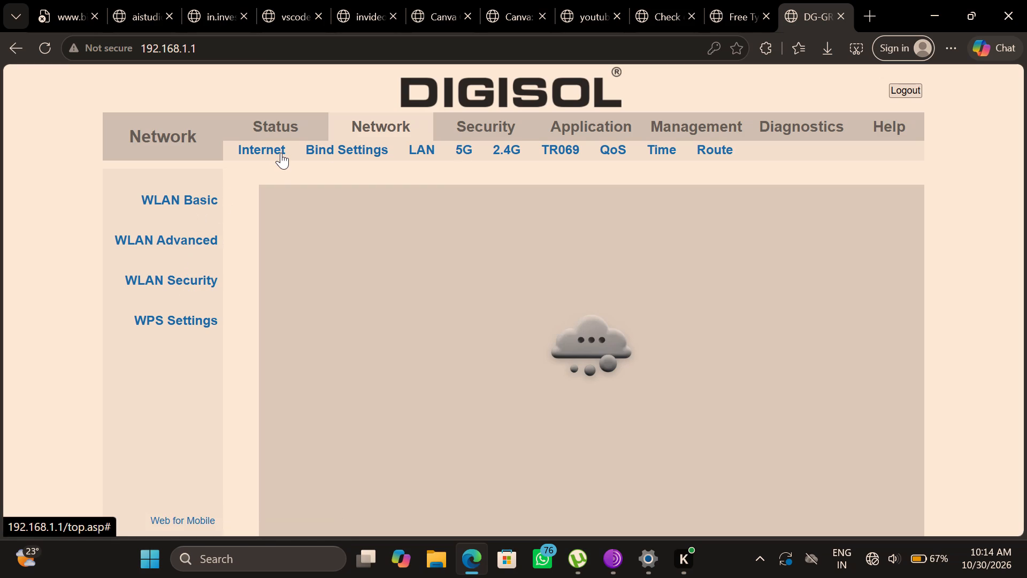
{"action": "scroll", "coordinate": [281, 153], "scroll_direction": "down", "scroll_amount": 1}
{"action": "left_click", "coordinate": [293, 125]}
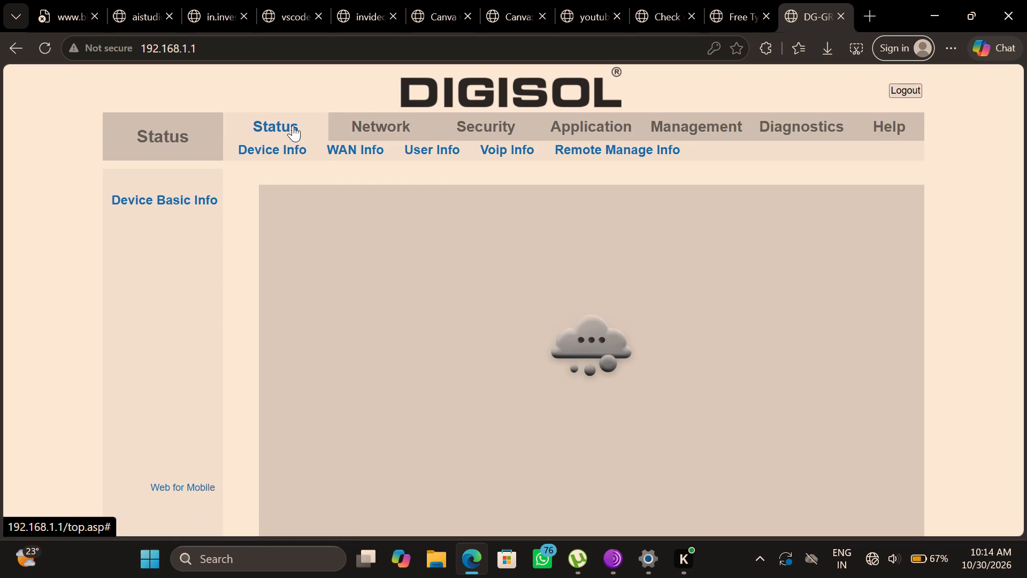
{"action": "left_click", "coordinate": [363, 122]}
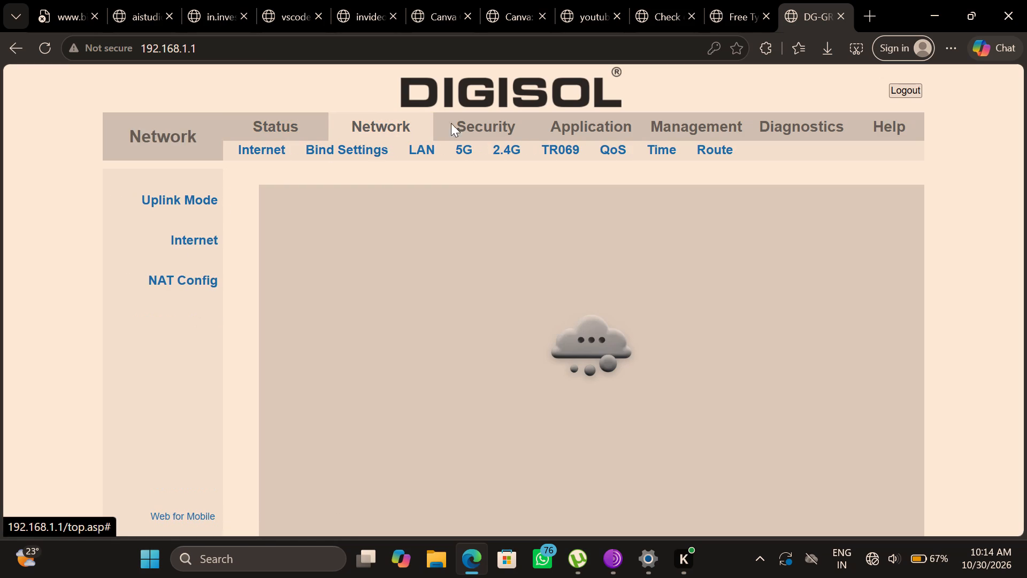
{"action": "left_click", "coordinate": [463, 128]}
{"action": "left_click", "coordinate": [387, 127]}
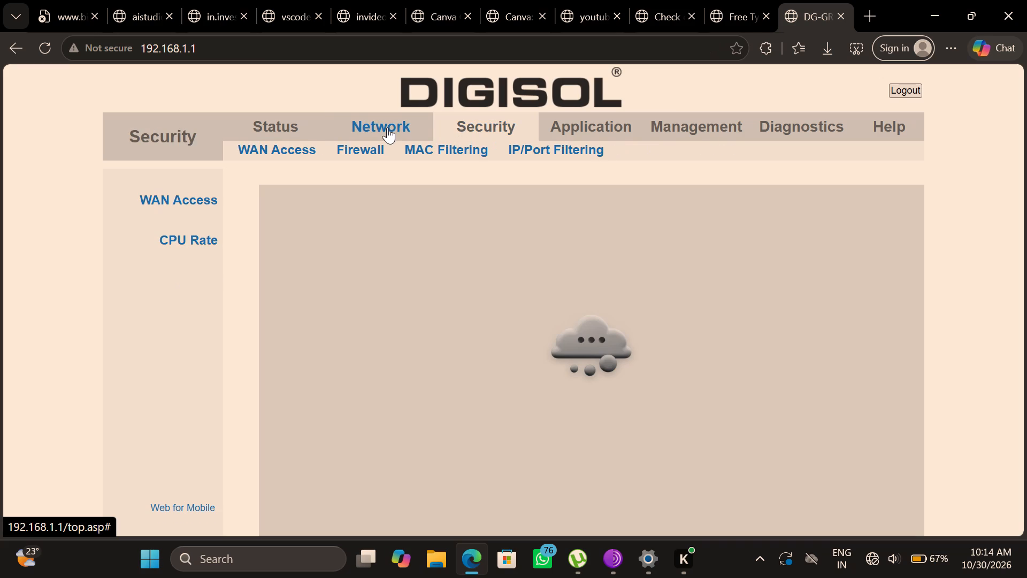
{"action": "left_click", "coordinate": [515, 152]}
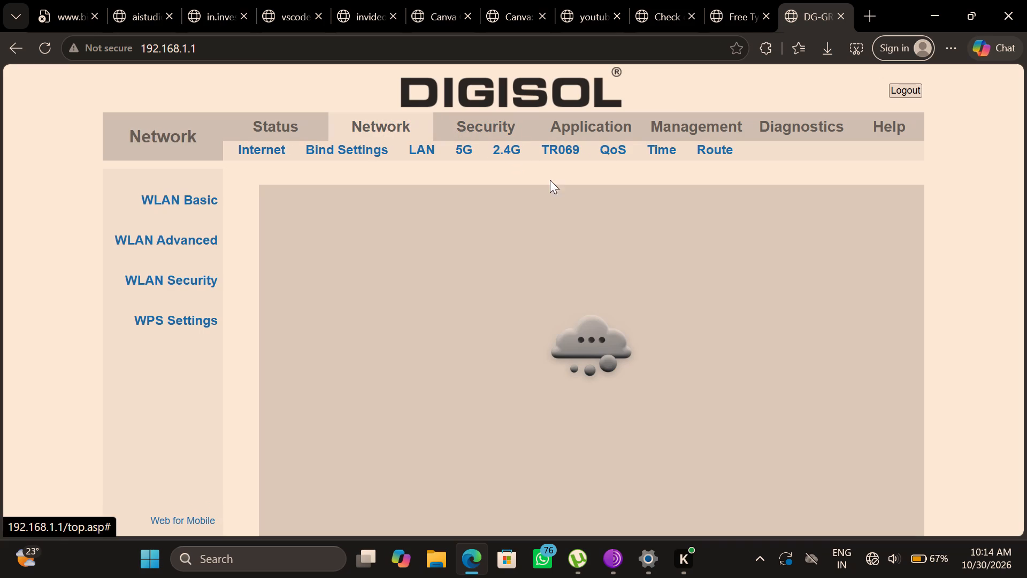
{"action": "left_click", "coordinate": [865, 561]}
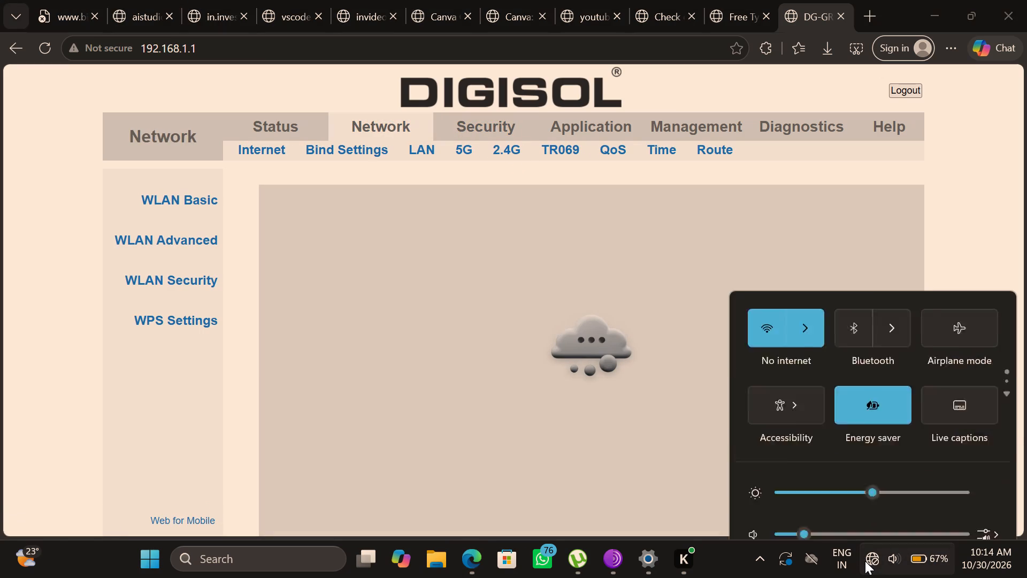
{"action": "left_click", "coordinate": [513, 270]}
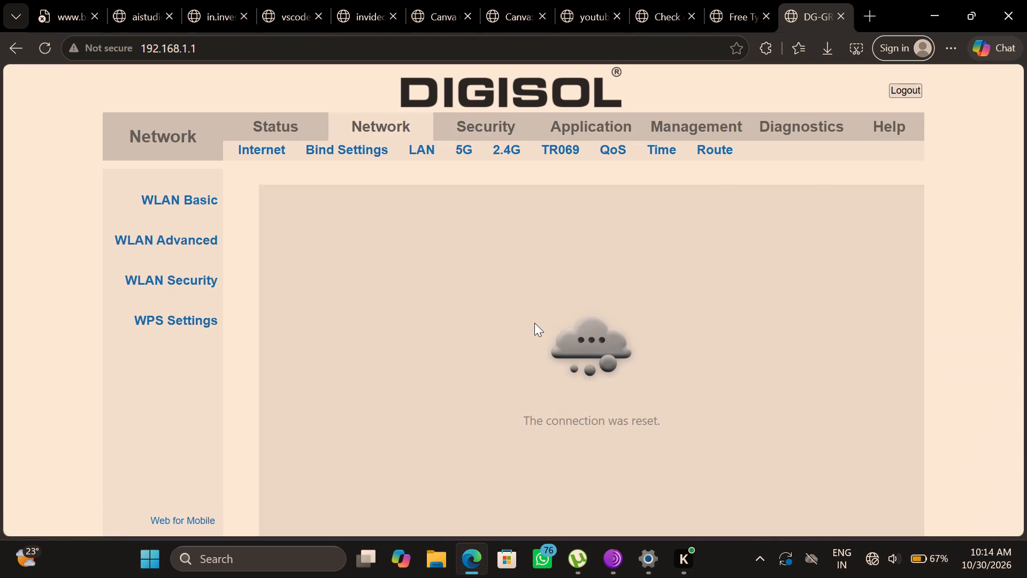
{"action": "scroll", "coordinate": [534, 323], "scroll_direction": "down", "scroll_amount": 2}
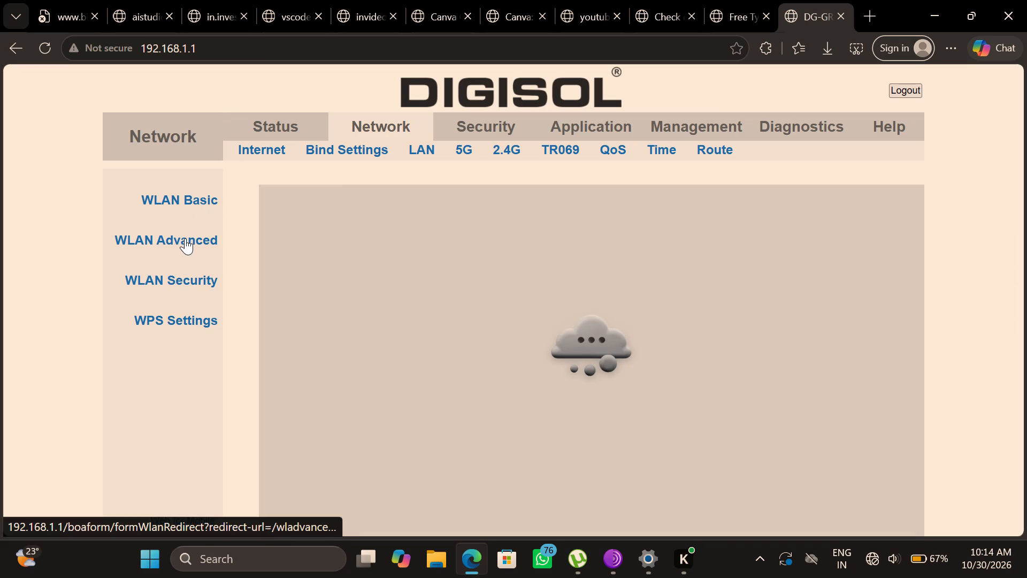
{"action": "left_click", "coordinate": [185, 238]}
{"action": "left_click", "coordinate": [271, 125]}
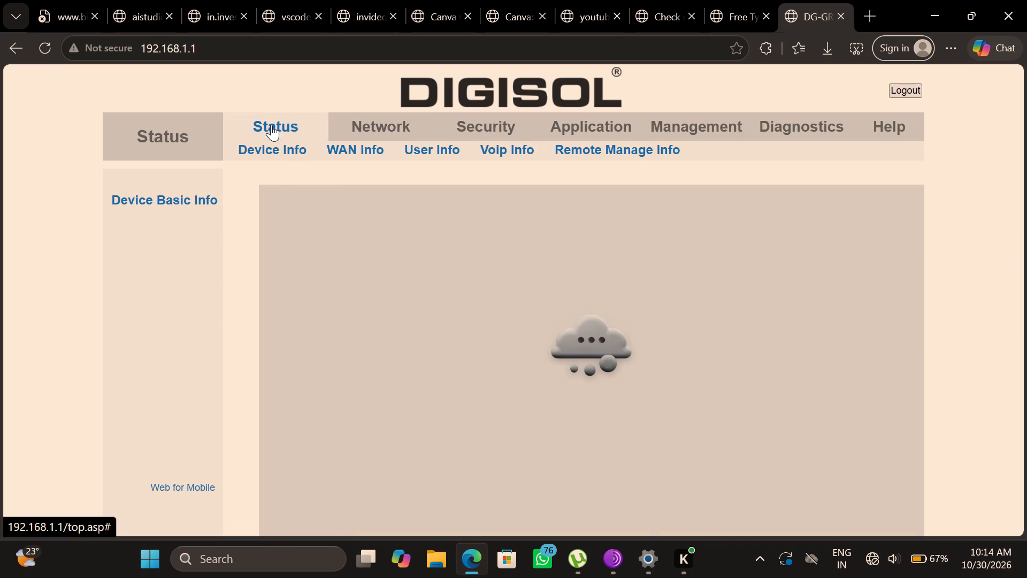
Reload the router page, open the 2.4G WLAN Basic settings and clear the existing SSID.
{"action": "left_click", "coordinate": [43, 47]}
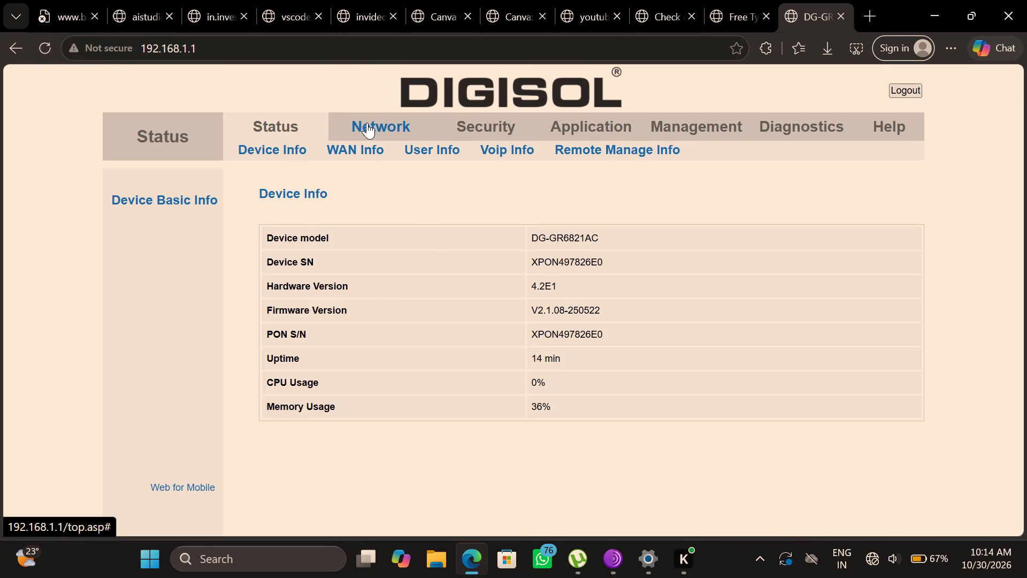
{"action": "left_click", "coordinate": [367, 123]}
{"action": "left_click", "coordinate": [500, 152]}
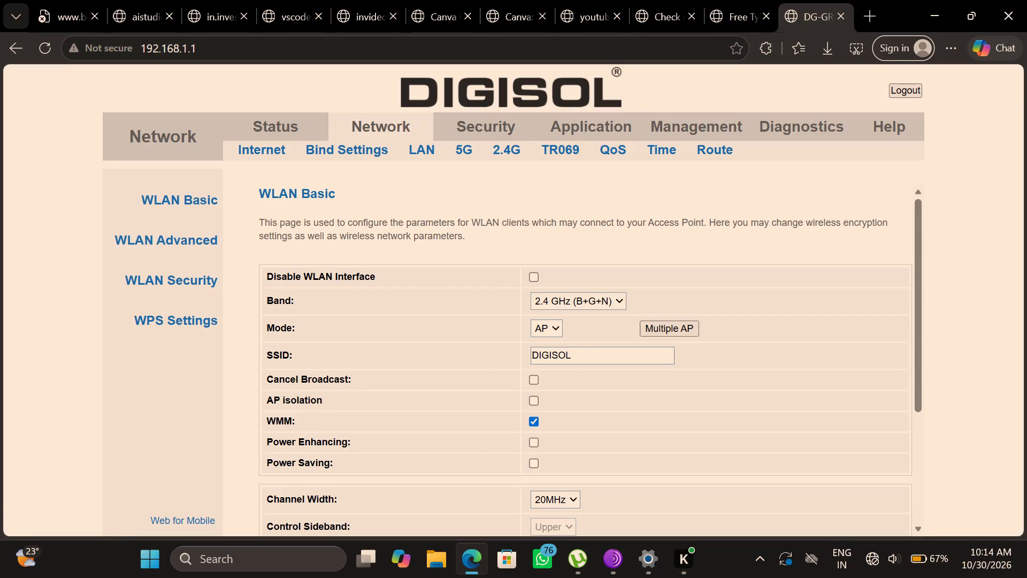
{"action": "left_click", "coordinate": [582, 358]}
{"action": "key", "text": "BackSpace"}
{"action": "key", "text": "BackSpace"}
{"action": "key", "text": "BackSpace"}
{"action": "key", "text": "BackSpace"}
{"action": "key", "text": "BackSpace"}
{"action": "key", "text": "BackSpace"}
{"action": "key", "text": "BackSpace"}
{"action": "key", "text": "BackSpace"}
{"action": "key", "text": "BackSpace"}
{"action": "key", "text": "BackSpace"}
{"action": "key", "text": "BackSpace"}
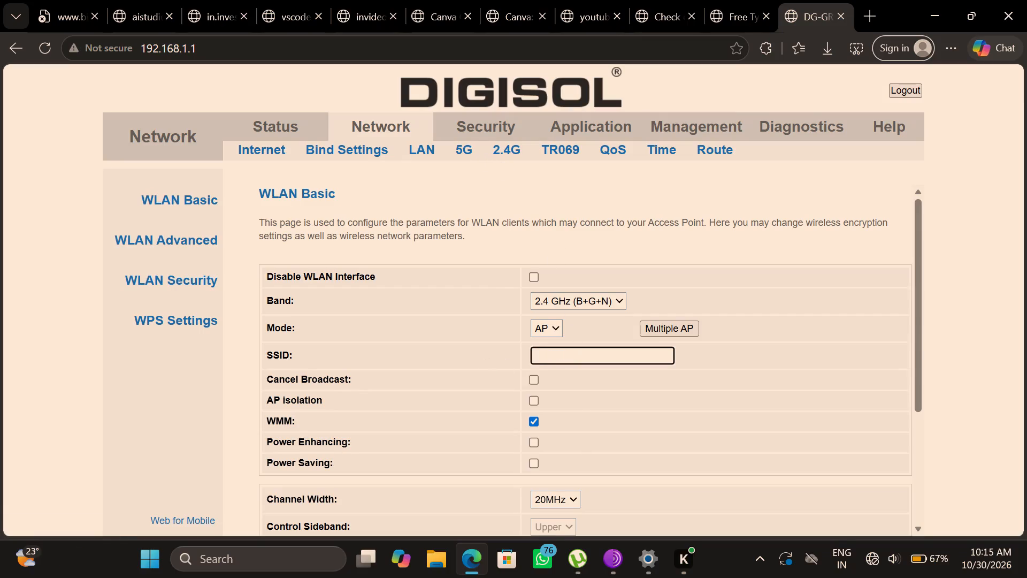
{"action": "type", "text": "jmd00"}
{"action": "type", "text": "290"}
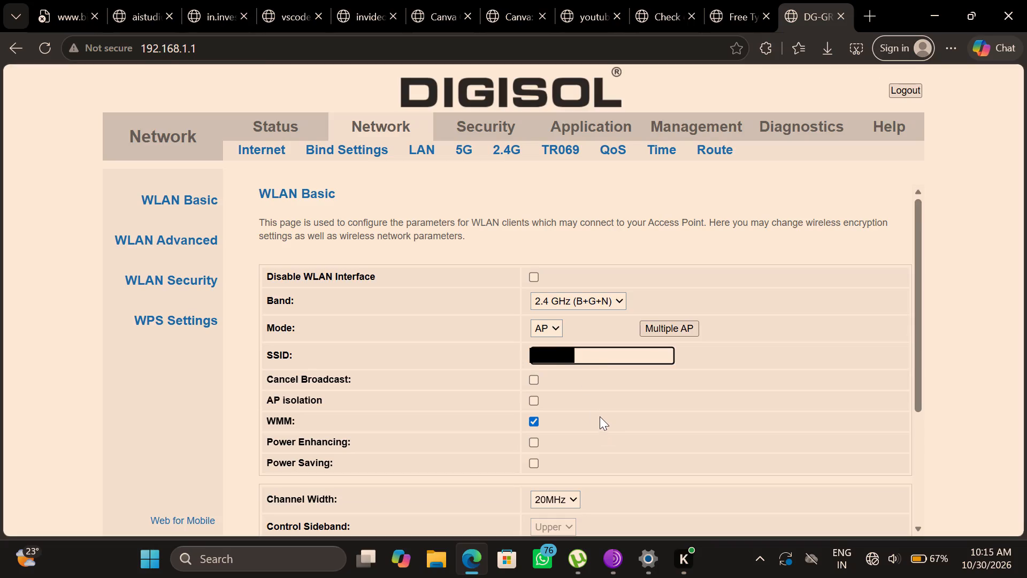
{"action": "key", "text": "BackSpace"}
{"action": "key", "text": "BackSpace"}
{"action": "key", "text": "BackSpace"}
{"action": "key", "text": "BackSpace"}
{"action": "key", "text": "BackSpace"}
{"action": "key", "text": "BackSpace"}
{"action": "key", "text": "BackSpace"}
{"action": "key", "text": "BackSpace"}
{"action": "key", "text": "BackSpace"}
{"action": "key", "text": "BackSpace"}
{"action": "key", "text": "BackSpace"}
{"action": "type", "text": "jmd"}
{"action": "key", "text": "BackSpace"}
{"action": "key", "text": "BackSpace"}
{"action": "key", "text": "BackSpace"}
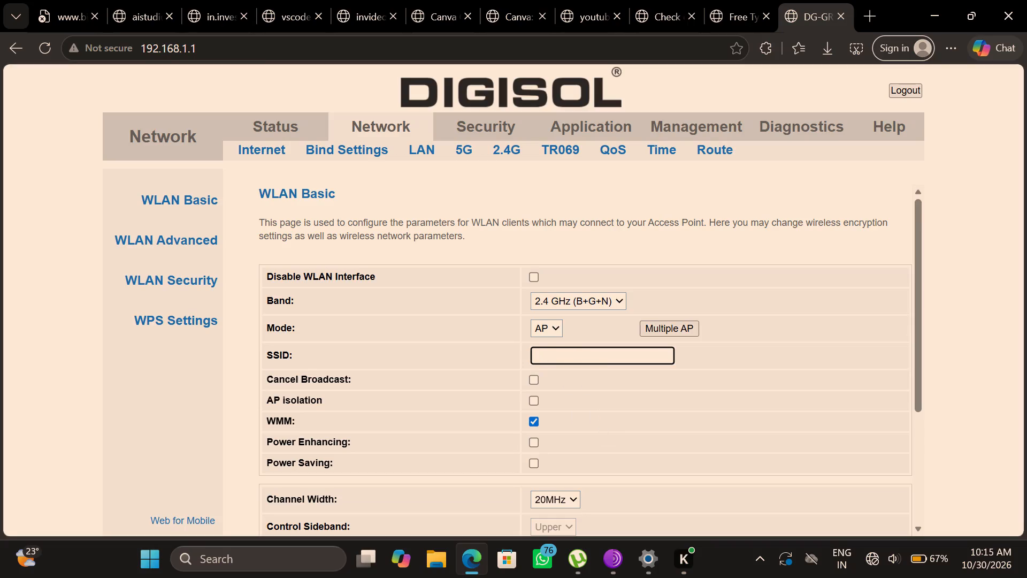
Enter "JMD Network pankaj" as the SSID of the 2.4 GHz network.
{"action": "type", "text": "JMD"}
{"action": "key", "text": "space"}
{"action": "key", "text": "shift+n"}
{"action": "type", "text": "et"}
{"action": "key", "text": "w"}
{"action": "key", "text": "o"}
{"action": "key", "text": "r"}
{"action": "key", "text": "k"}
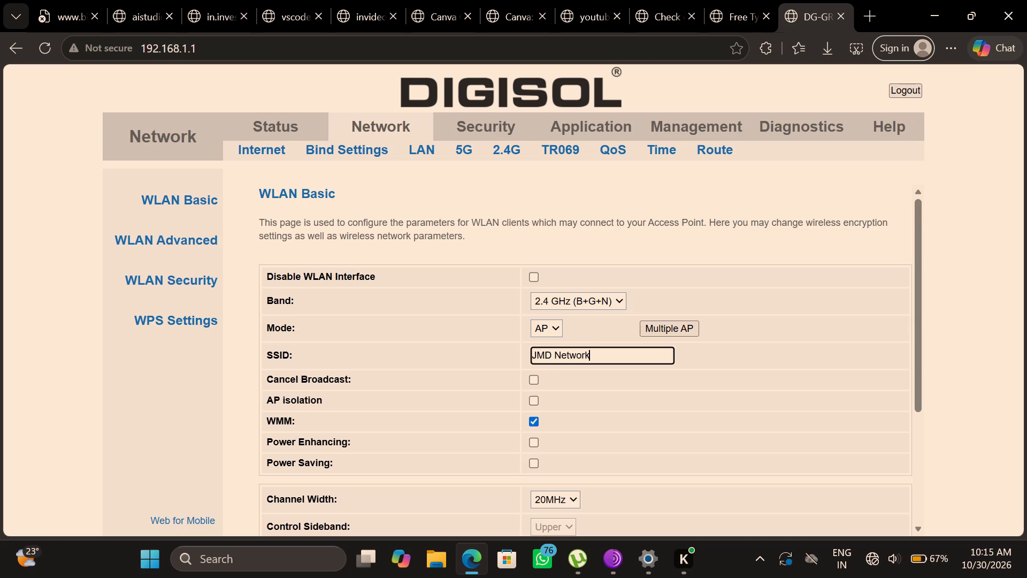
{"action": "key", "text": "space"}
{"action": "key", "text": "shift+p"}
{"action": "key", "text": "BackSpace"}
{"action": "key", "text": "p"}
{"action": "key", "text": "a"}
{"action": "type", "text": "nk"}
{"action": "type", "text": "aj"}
Set the 2.4 GHz network's channel width to 40MHz.
{"action": "scroll", "coordinate": [653, 397], "scroll_direction": "down", "scroll_amount": 1}
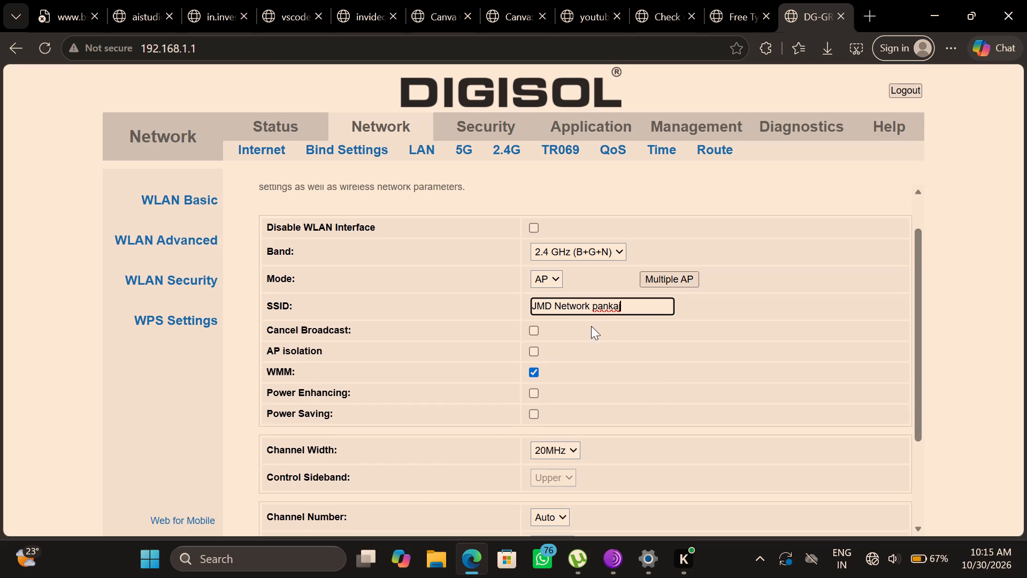
{"action": "scroll", "coordinate": [588, 352], "scroll_direction": "down", "scroll_amount": 2}
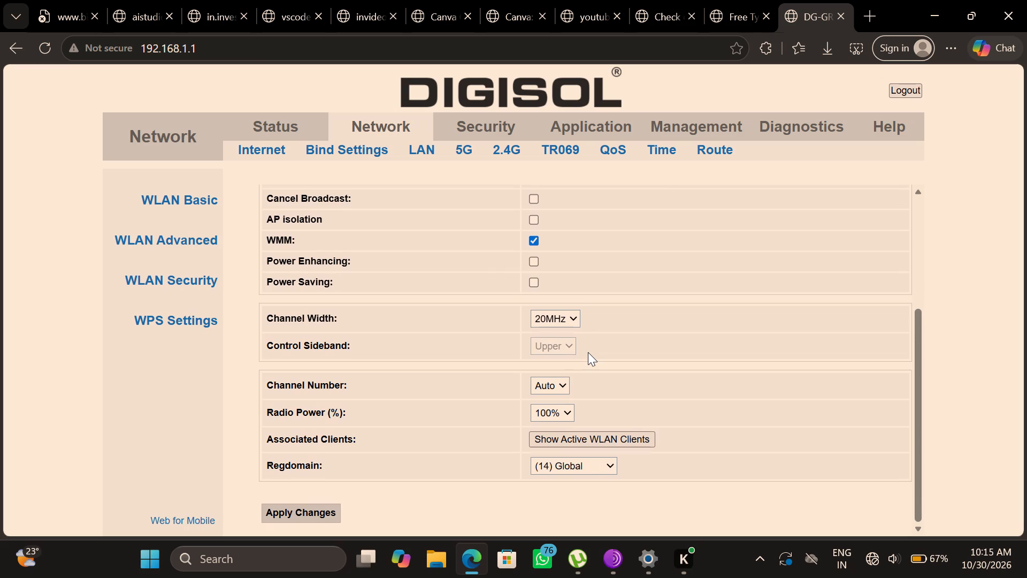
{"action": "scroll", "coordinate": [588, 352], "scroll_direction": "down", "scroll_amount": 1}
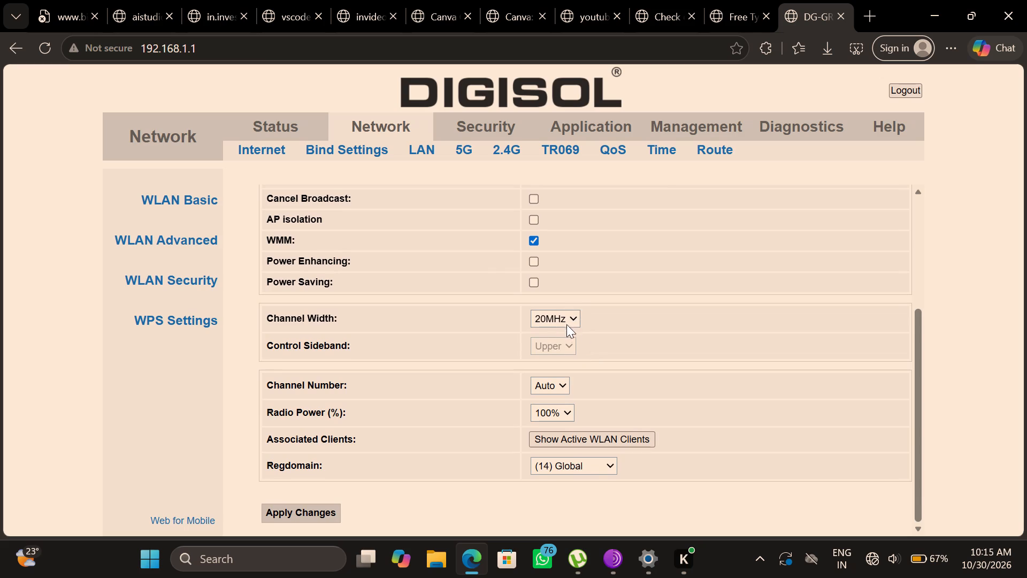
{"action": "left_click", "coordinate": [566, 320]}
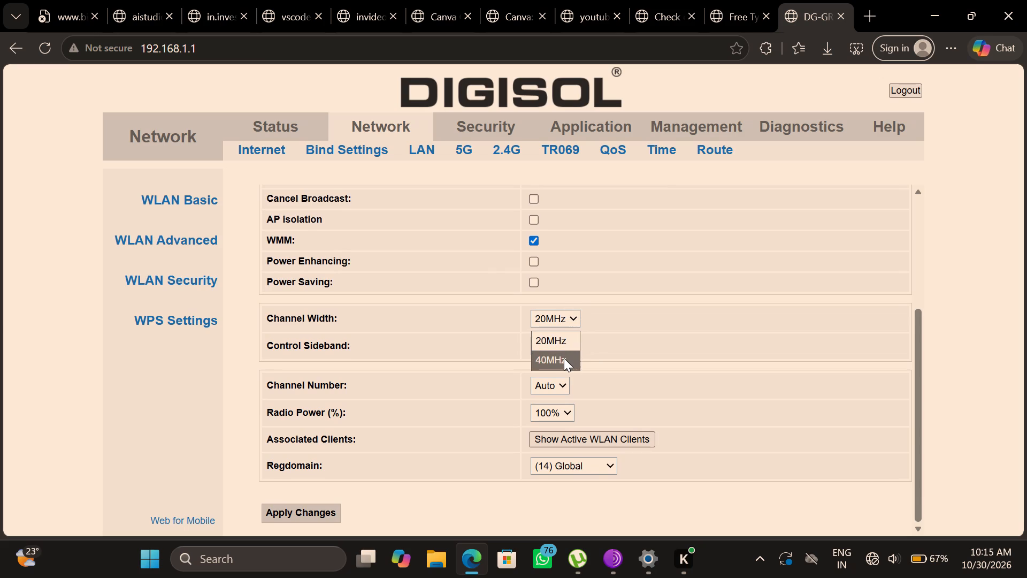
{"action": "left_click", "coordinate": [564, 358]}
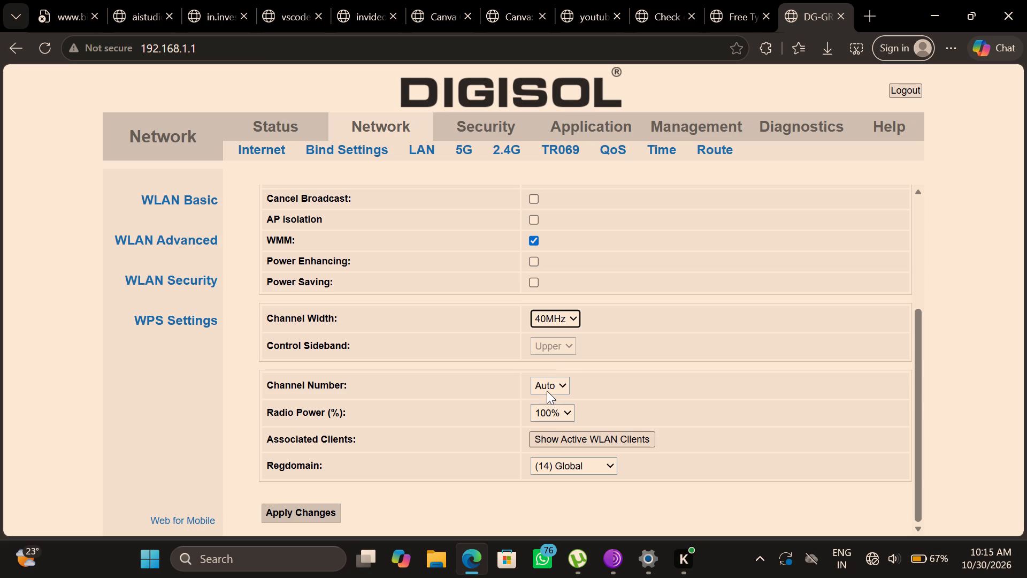
Check the 2.4 GHz WLAN basic settings, keep the radio power at 100%, and apply the changes.
{"action": "scroll", "coordinate": [594, 351], "scroll_direction": "up", "scroll_amount": 1}
{"action": "scroll", "coordinate": [594, 351], "scroll_direction": "right", "scroll_amount": 2}
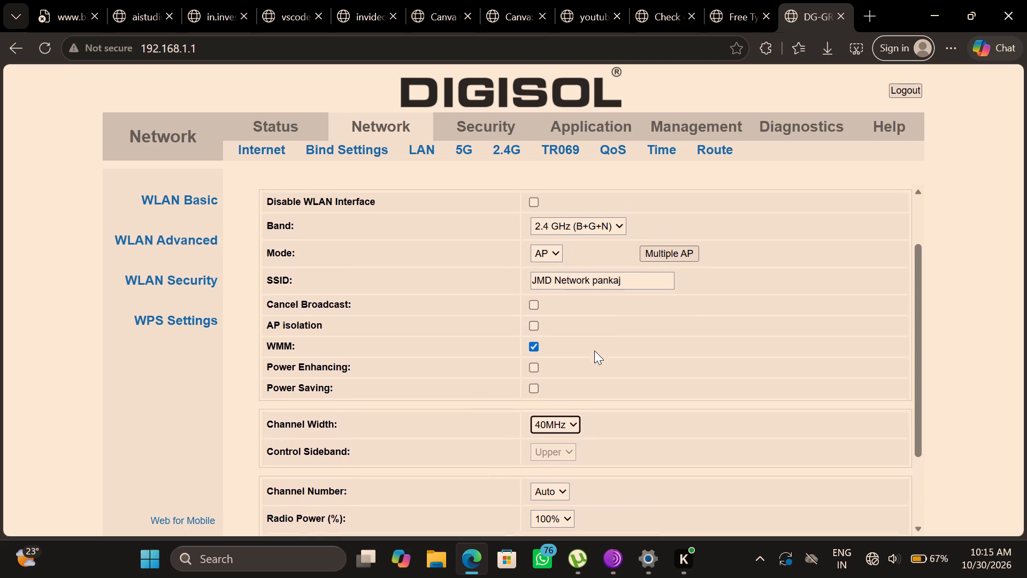
{"action": "scroll", "coordinate": [594, 351], "scroll_direction": "right", "scroll_amount": 1}
{"action": "scroll", "coordinate": [594, 351], "scroll_direction": "down", "scroll_amount": 1}
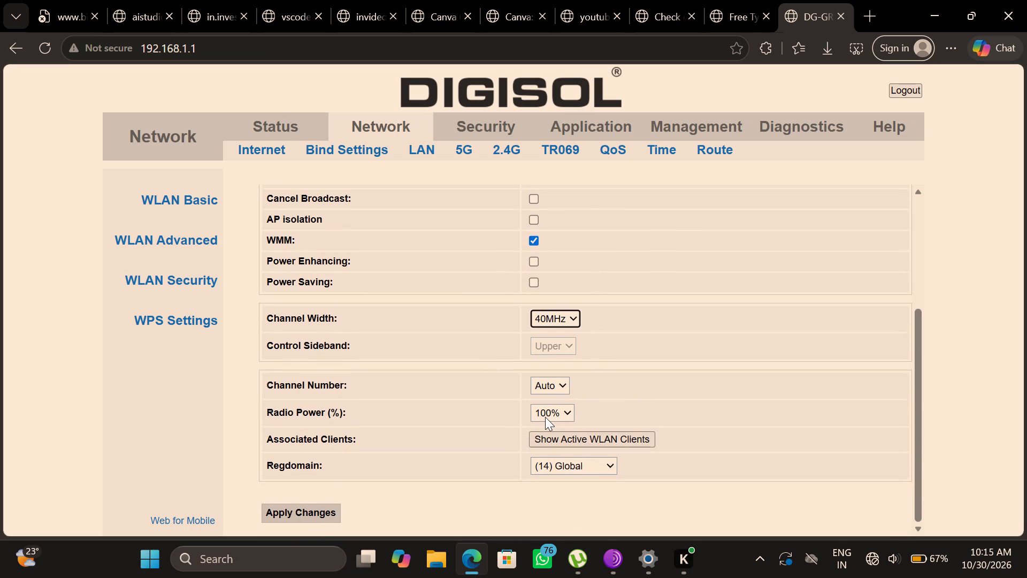
{"action": "left_click", "coordinate": [558, 415]}
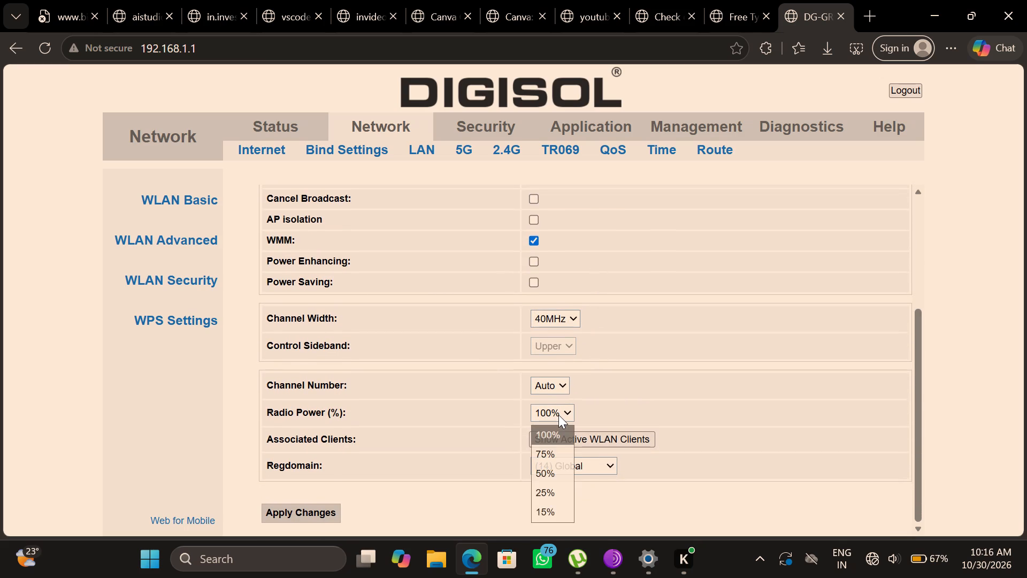
{"action": "left_click", "coordinate": [558, 415]}
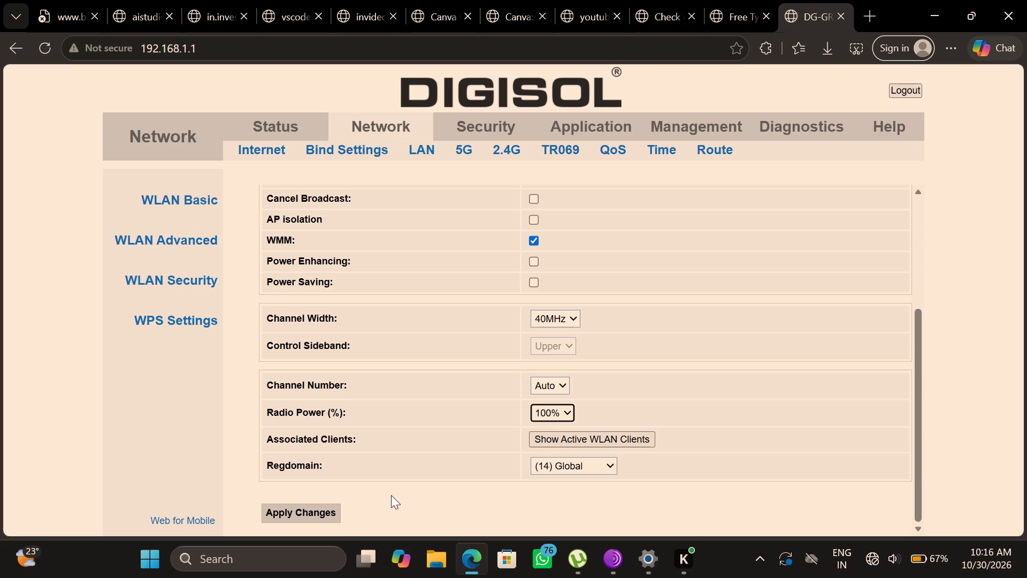
{"action": "left_click", "coordinate": [325, 509]}
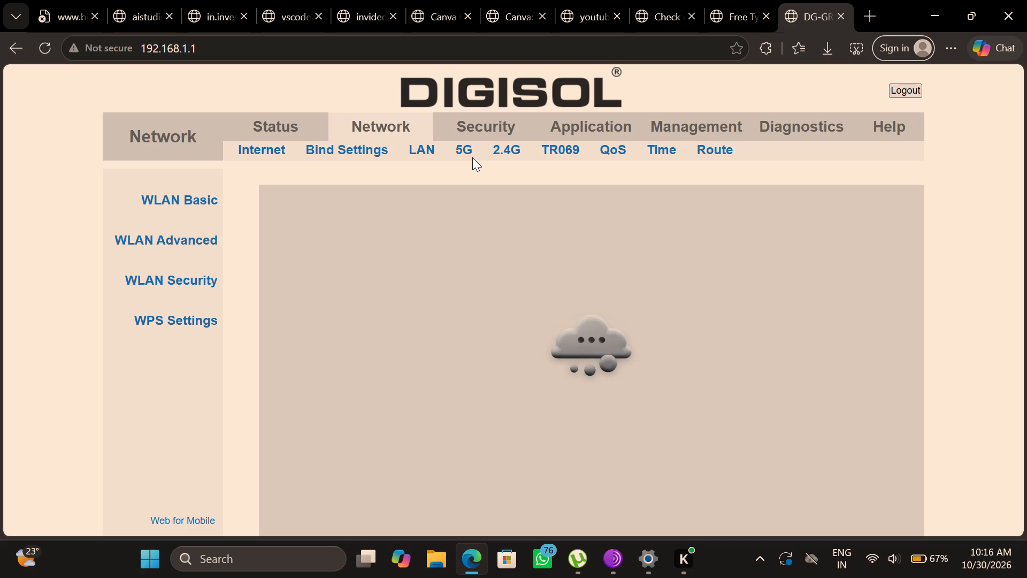
Close the browser window with the router's configuration page.
{"action": "left_click", "coordinate": [1002, 10]}
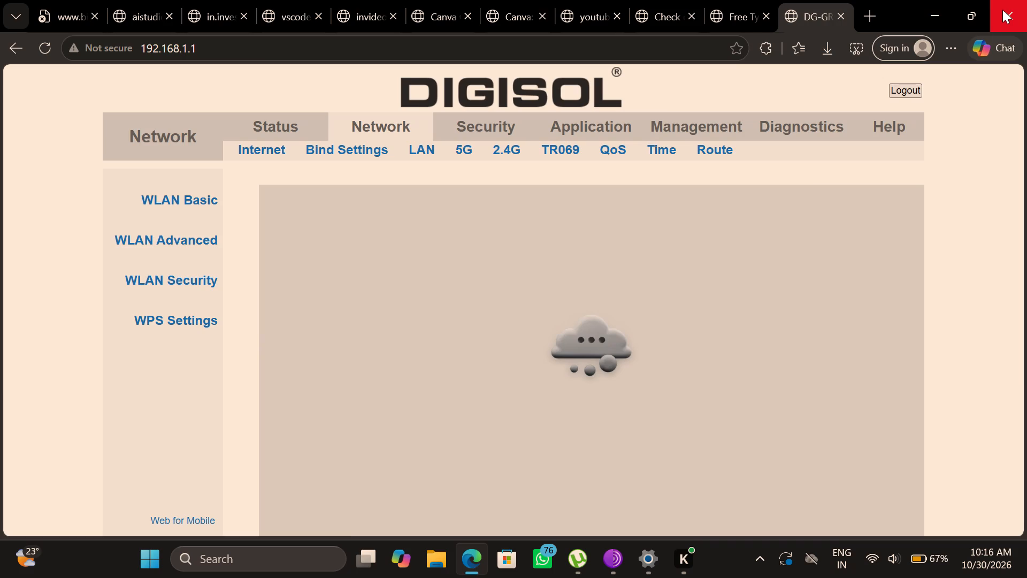